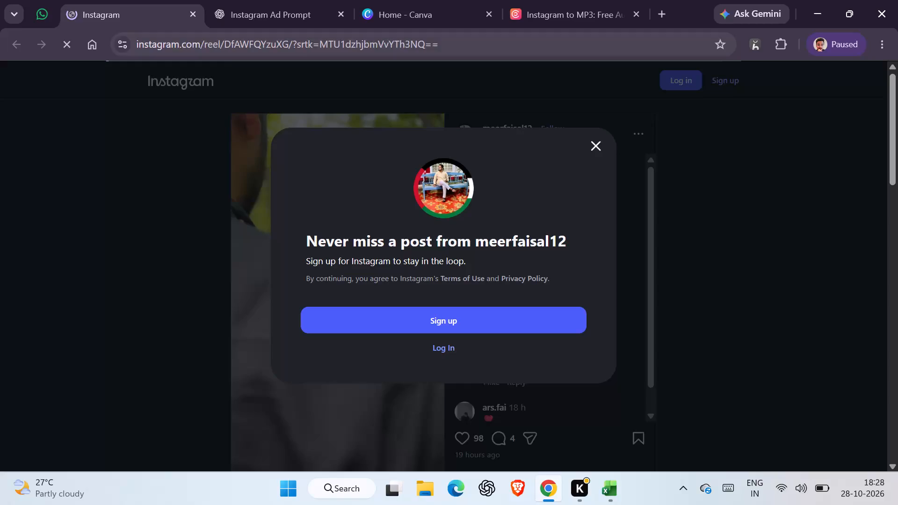
Copy the web address of the open Instagram reel.
click(230, 50)
key(ctrl+c)
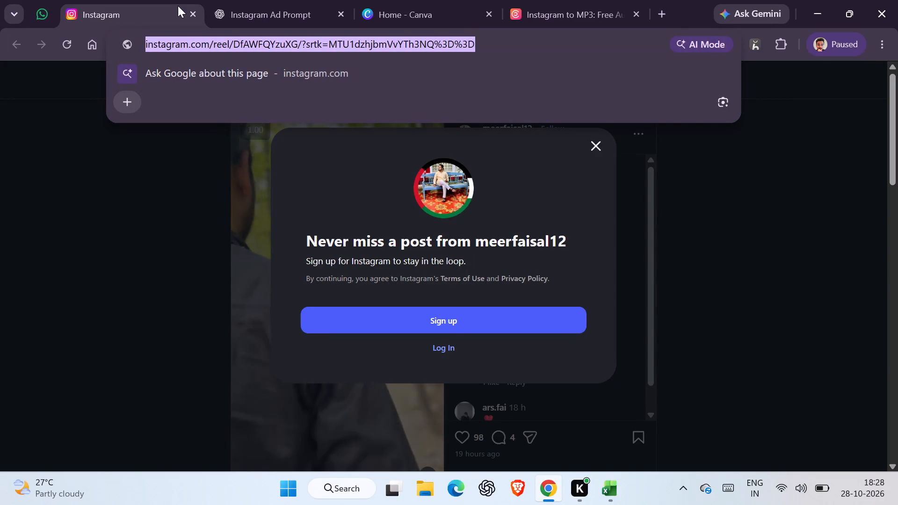
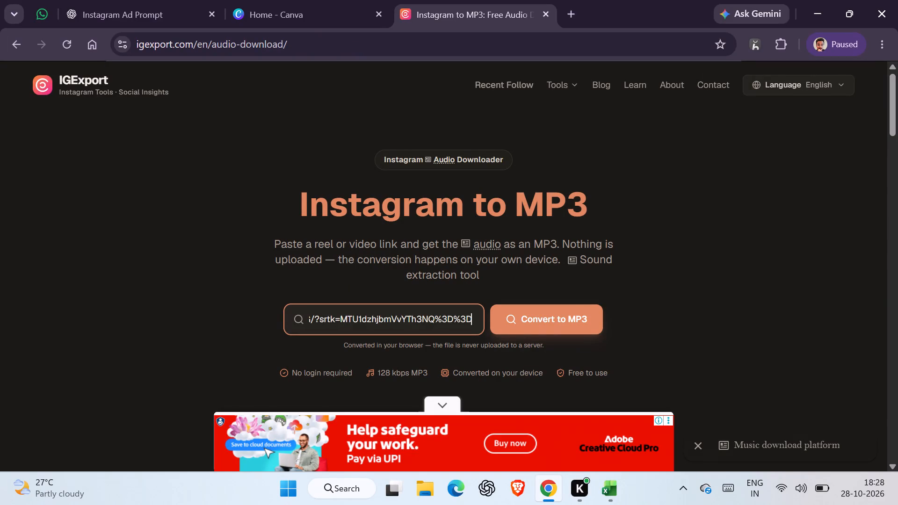
Start converting the pasted Instagram reel link to MP3.
click(521, 332)
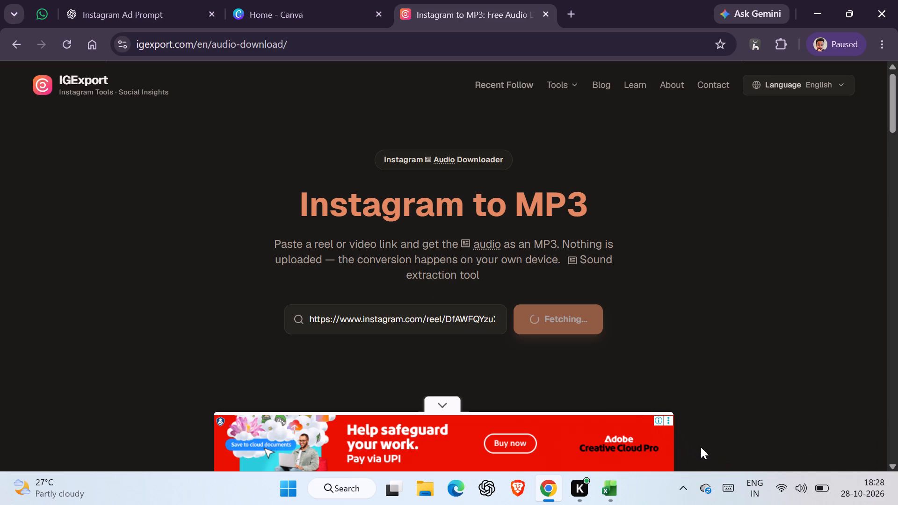
Collapse the Adobe advertisement banner and dismiss the small floating ad link on the converter page.
click(445, 402)
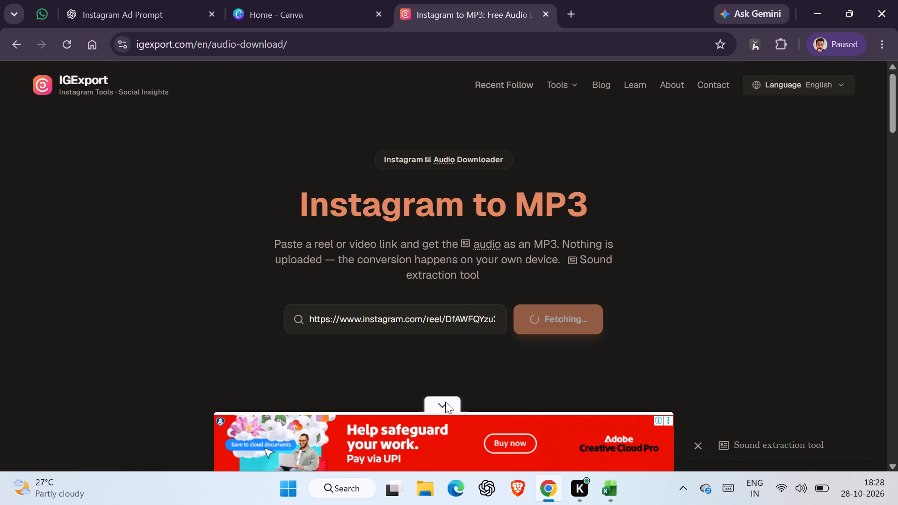
click(696, 445)
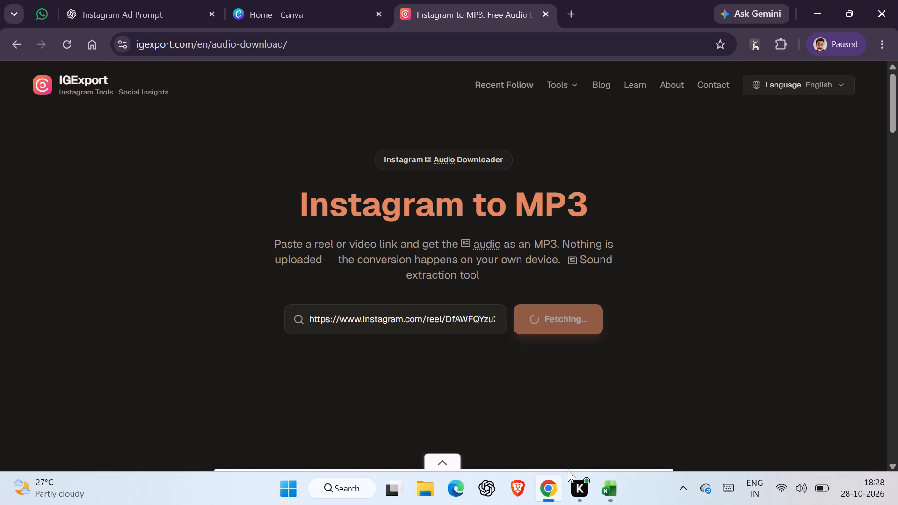
Switch to the Excel practice workbook and close it.
click(607, 494)
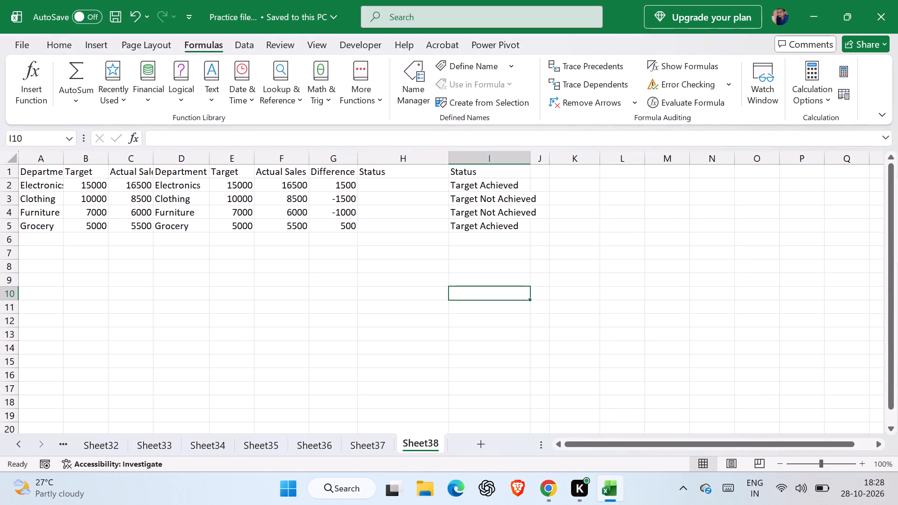
click(889, 26)
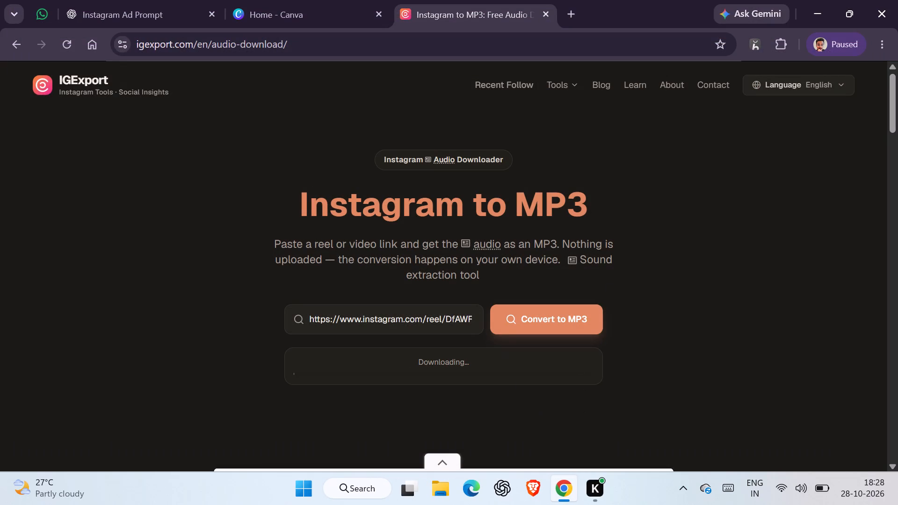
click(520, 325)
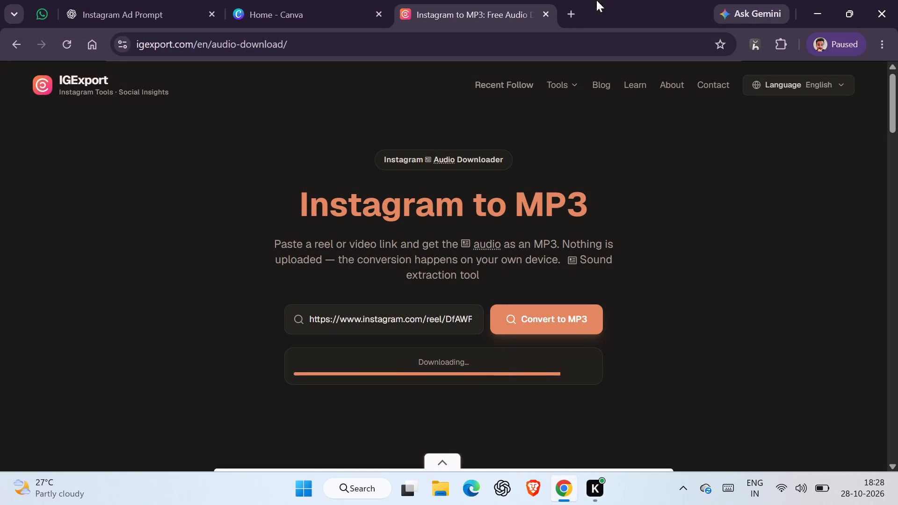
Open a new browser tab and enter a web search for adobe.
click(569, 6)
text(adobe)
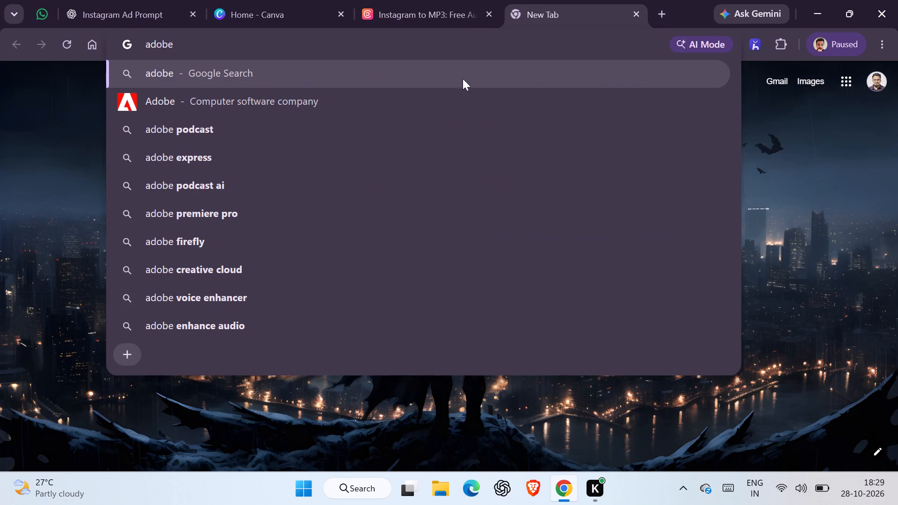
Search the web for "adobe podcast" and open the Adobe Podcast website from the results.
click(200, 135)
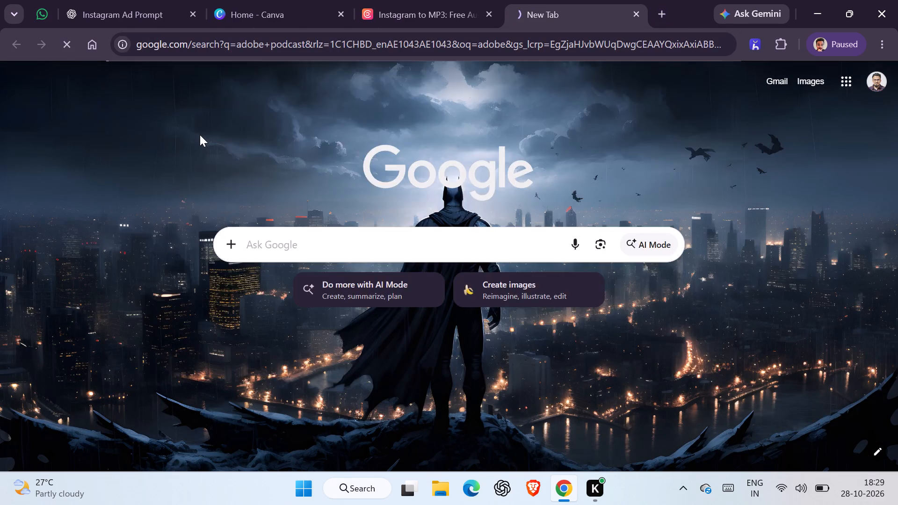
click(209, 195)
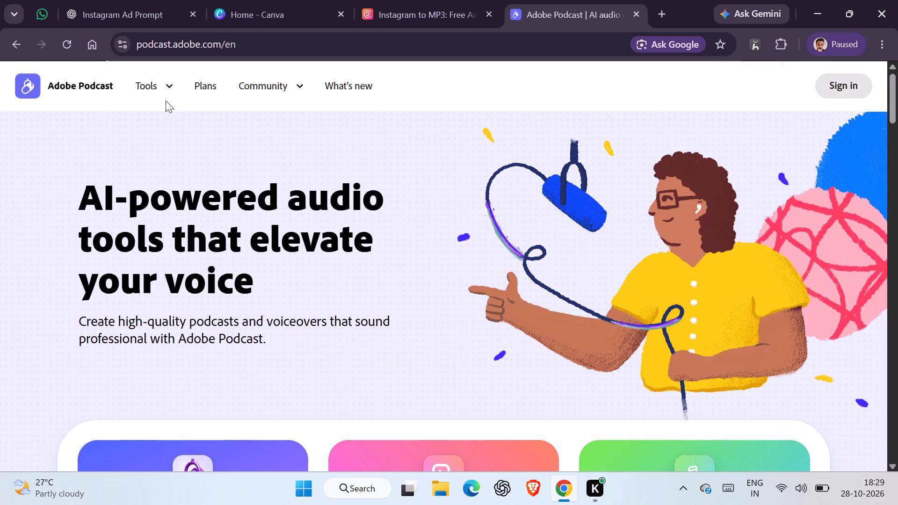
Start signing in to Adobe Podcast, choosing the Google account as the sign-in method.
click(841, 91)
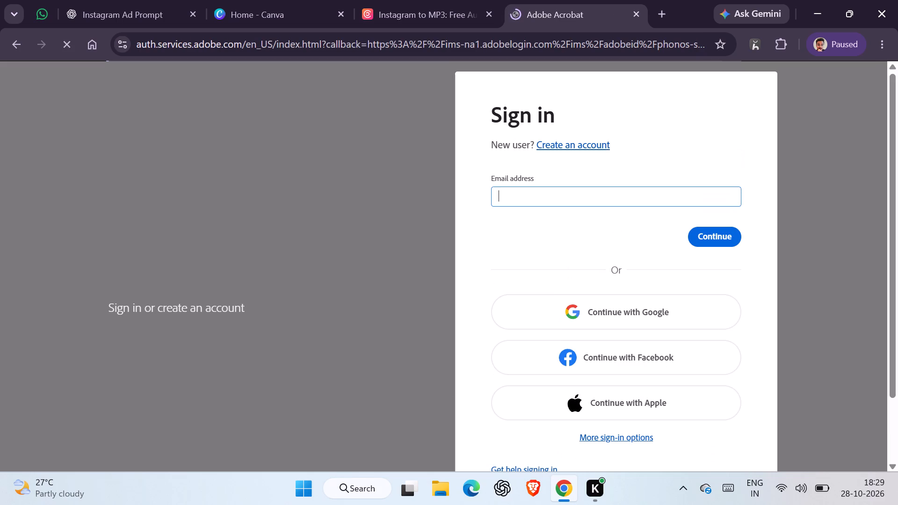
click(593, 316)
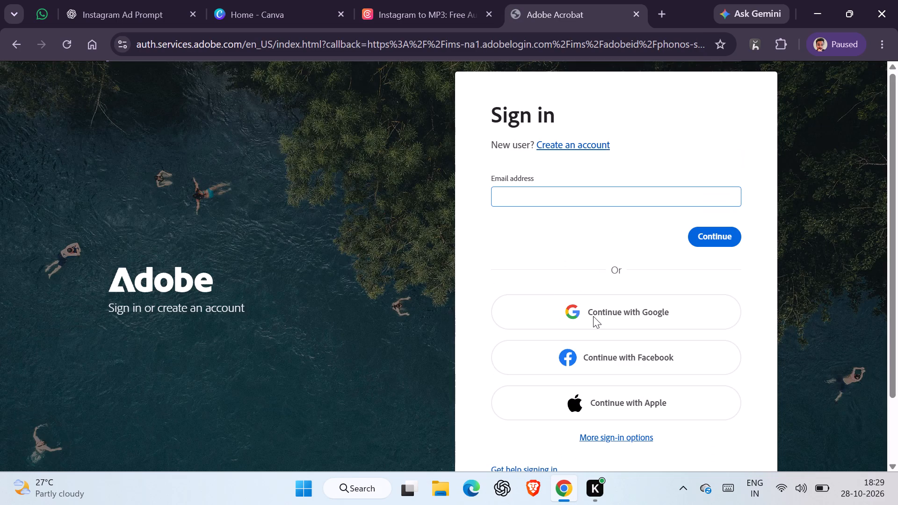
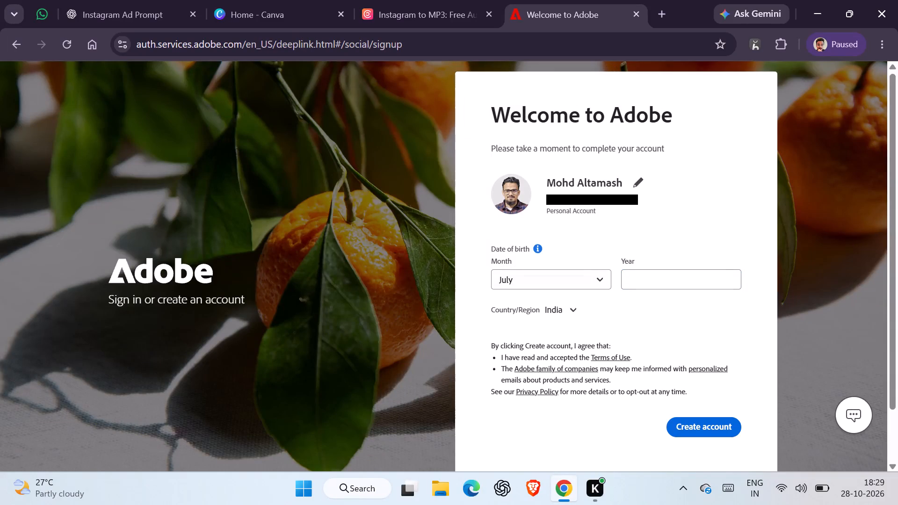
Enter the account holder's birth year in the date of birth section of the Adobe account sign-up form.
click(643, 280)
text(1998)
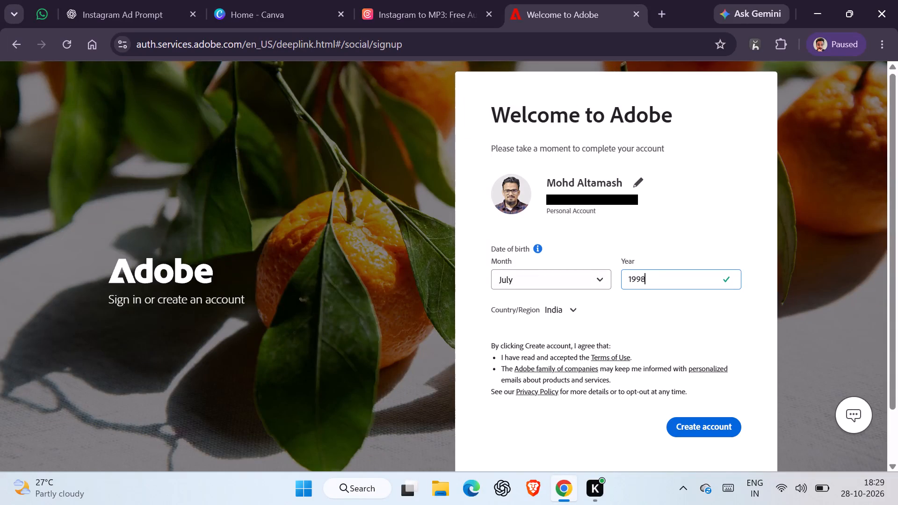
Submit the completed Adobe sign-up form to create the account.
click(719, 433)
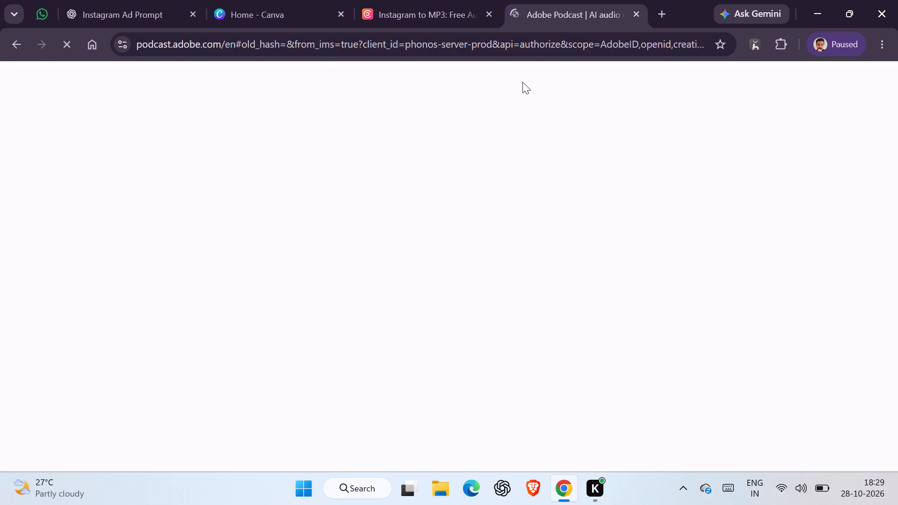
Go back to the Instagram to MP3 converter page and play the converted reel audio to check it.
click(396, 0)
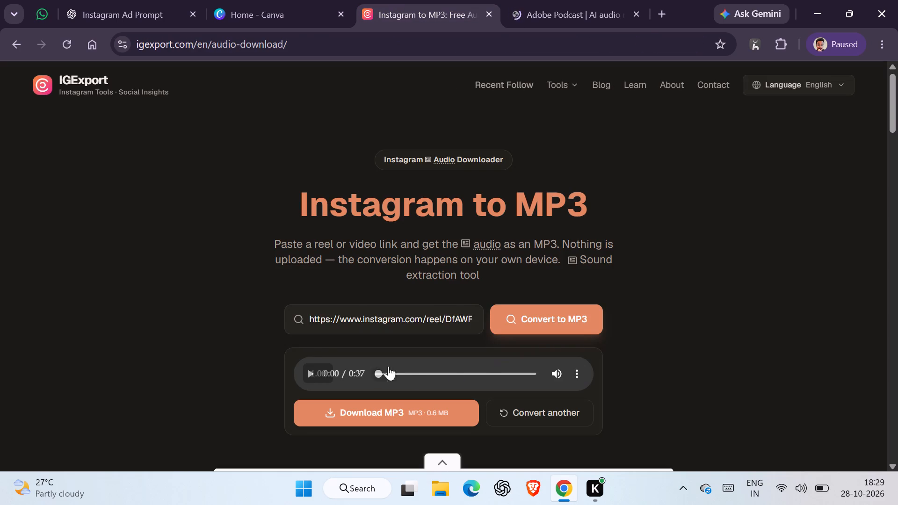
click(309, 375)
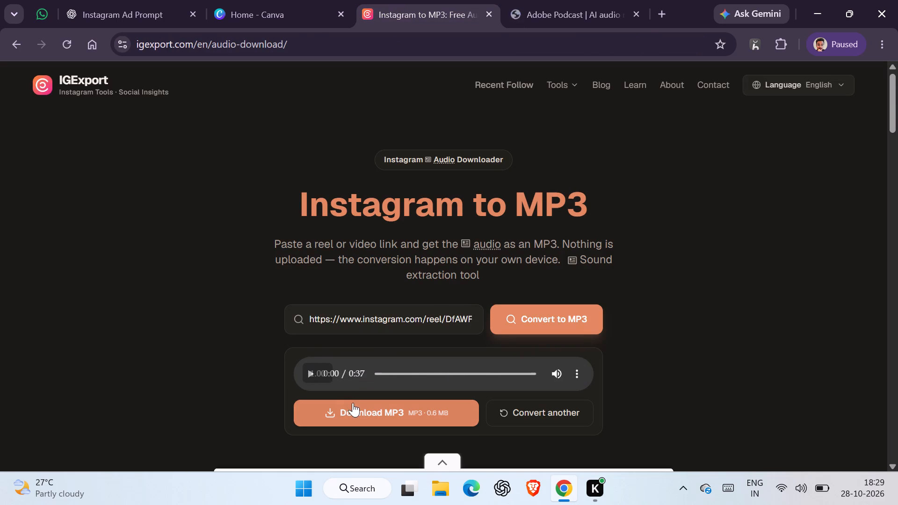
drag(318, 384, 312, 382)
click(312, 379)
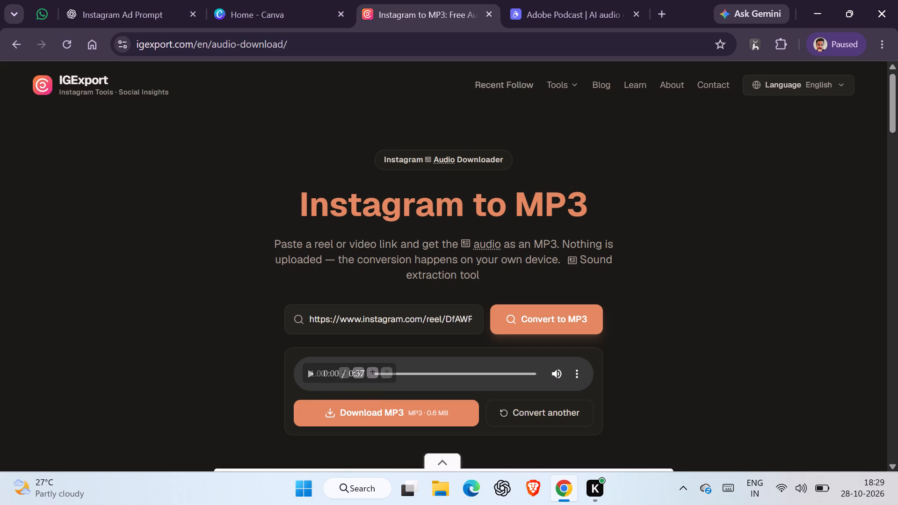
click(325, 378)
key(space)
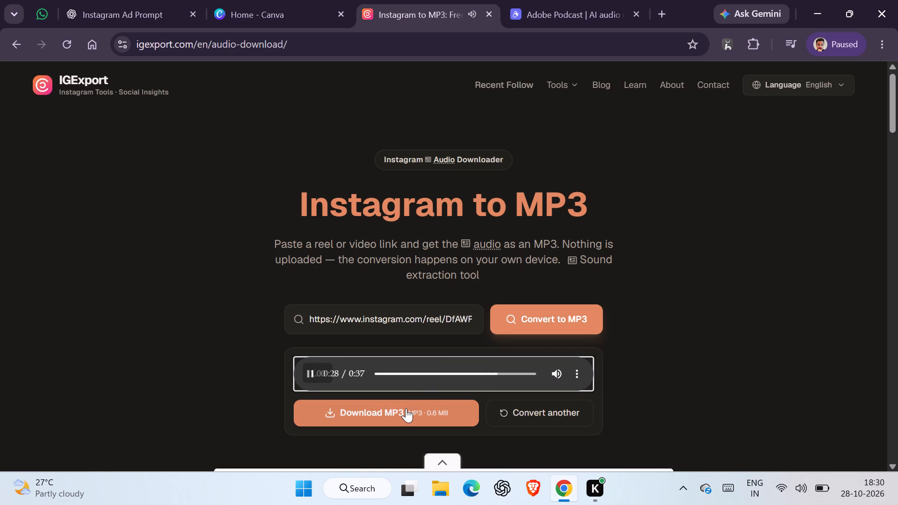
Download the converted reel audio as an MP3 file from the converter page.
click(576, 375)
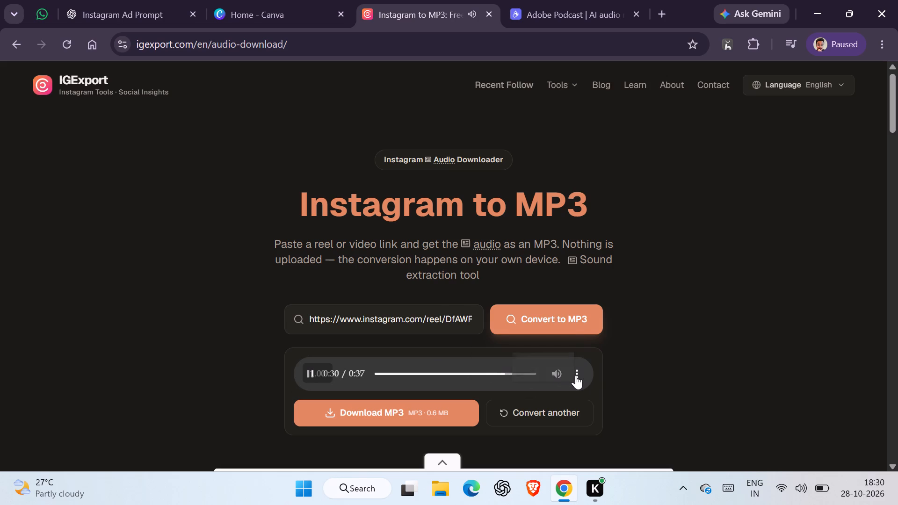
click(623, 382)
click(434, 408)
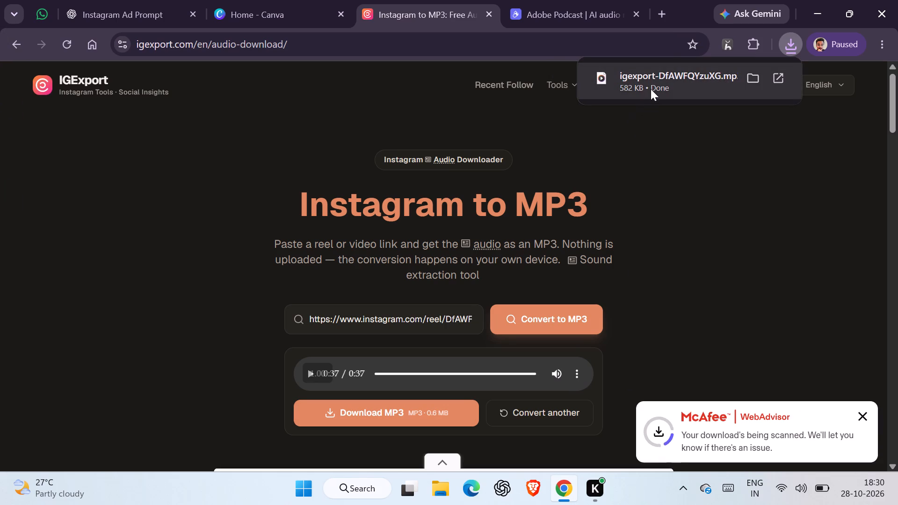
Open the downloaded MP3 in Media Player, and close the player.
double_click(651, 89)
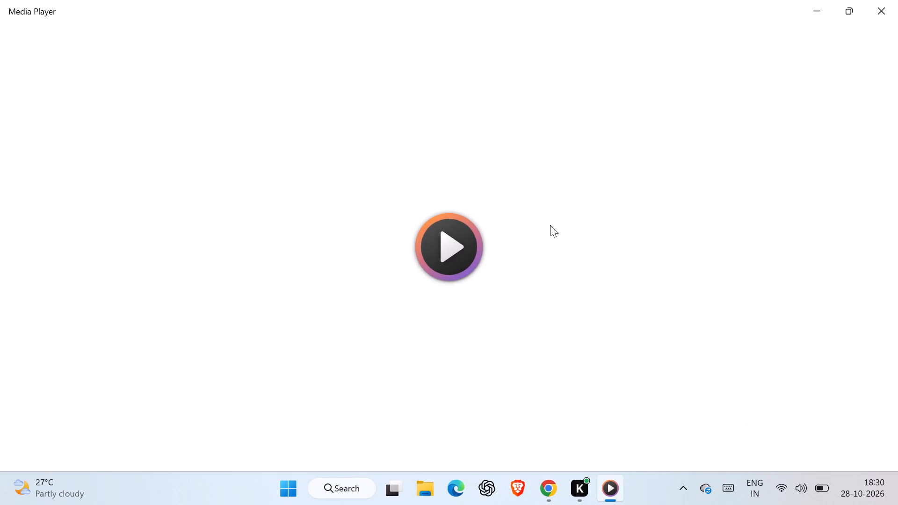
click(897, 10)
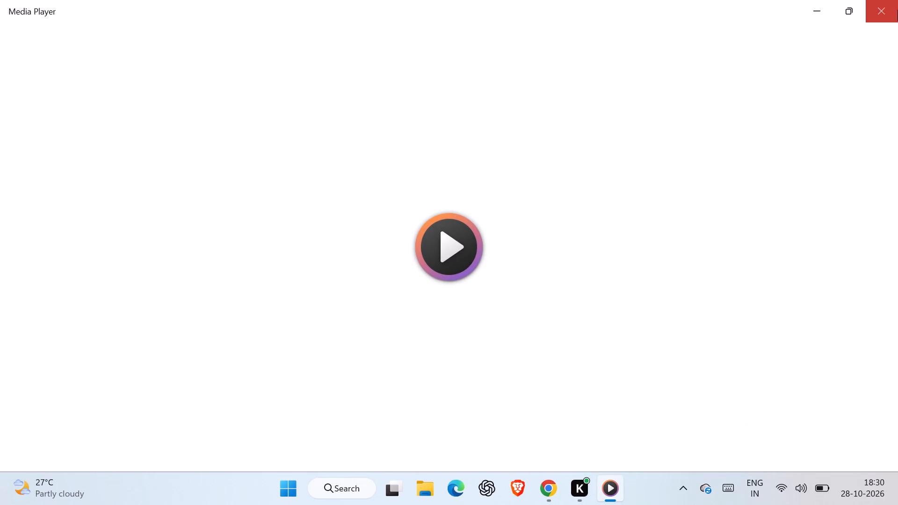
Return to the Adobe Podcast website and look through the audio tools offered on its home page.
click(573, 0)
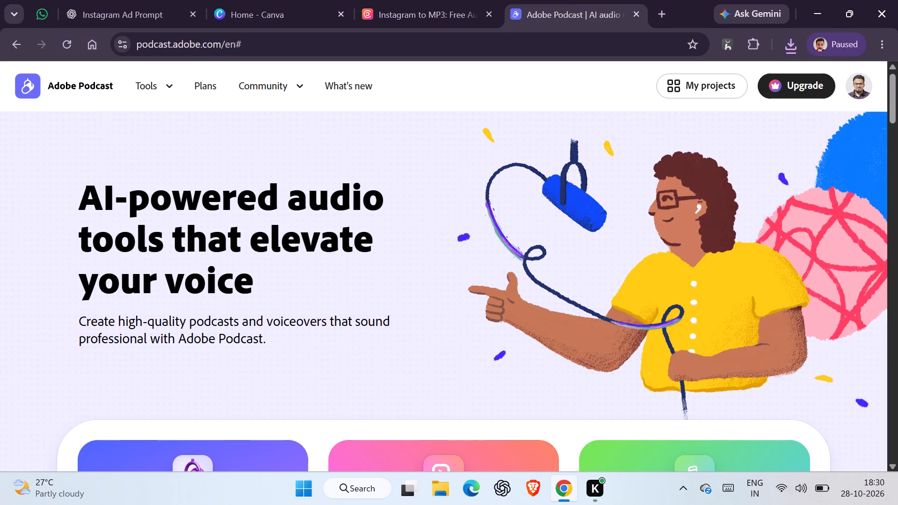
scroll(344, 258, down, 2)
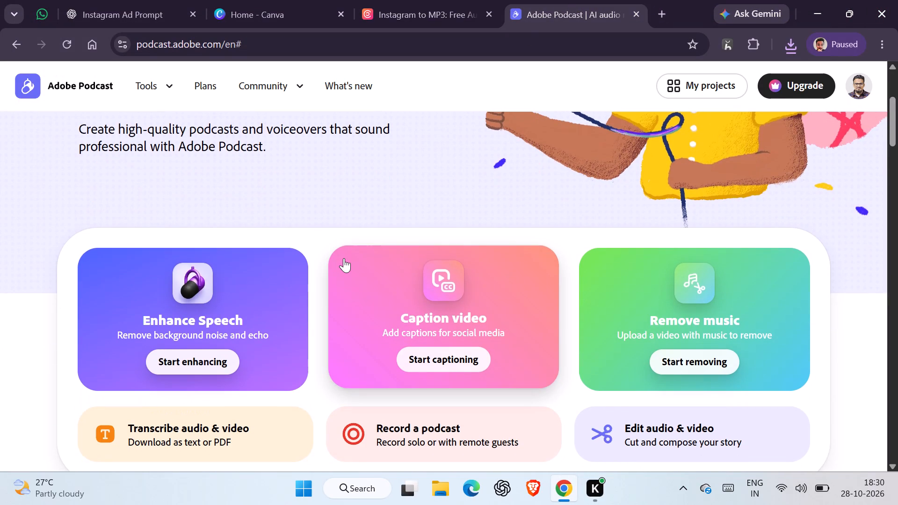
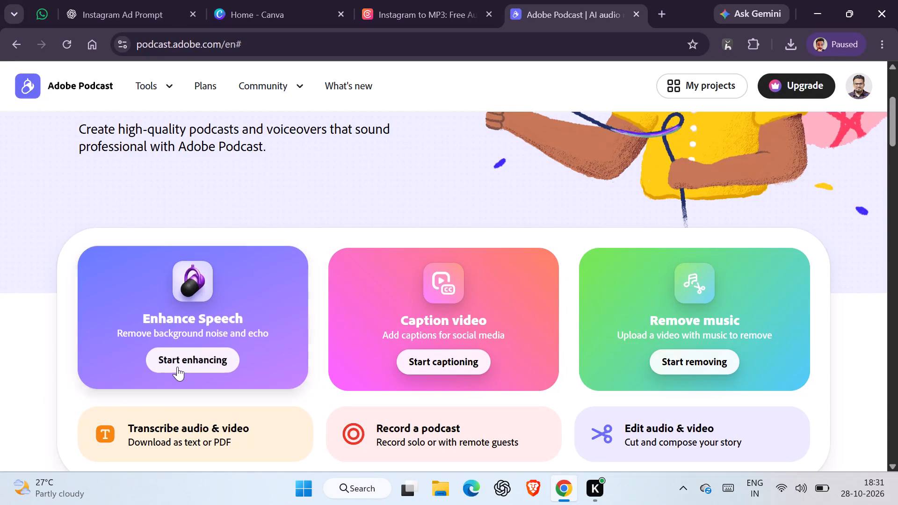
Upload igexport-DfAWFQYzuXG.mp3 from the Downloads folder into the Enhance Speech tool for processing.
click(179, 362)
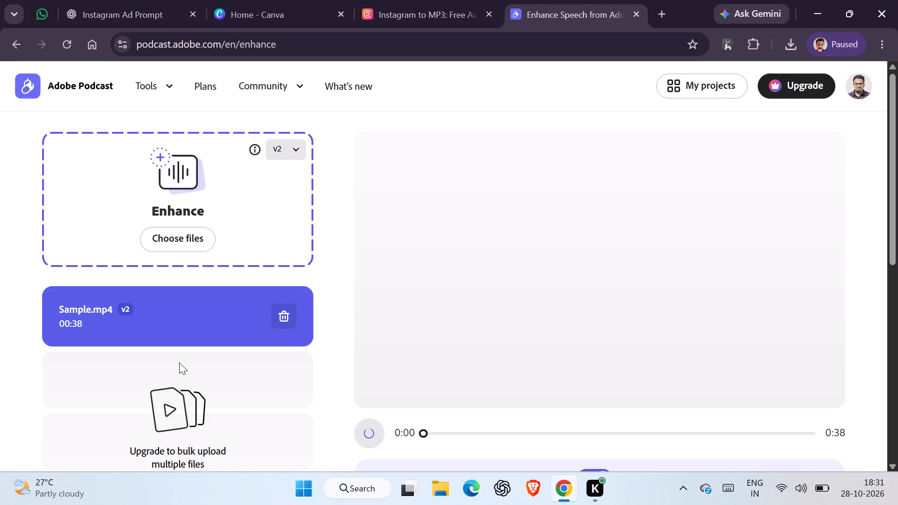
click(192, 249)
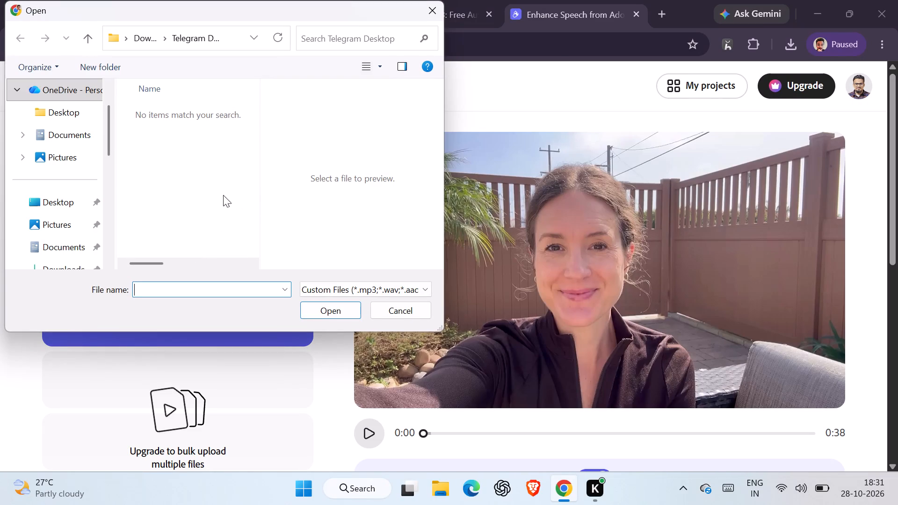
scroll(63, 244, down, 1)
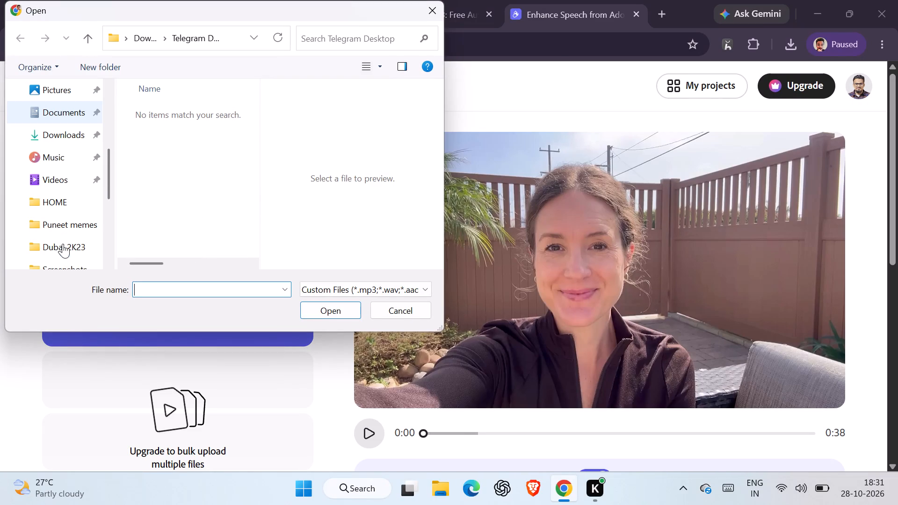
click(59, 123)
click(59, 123)
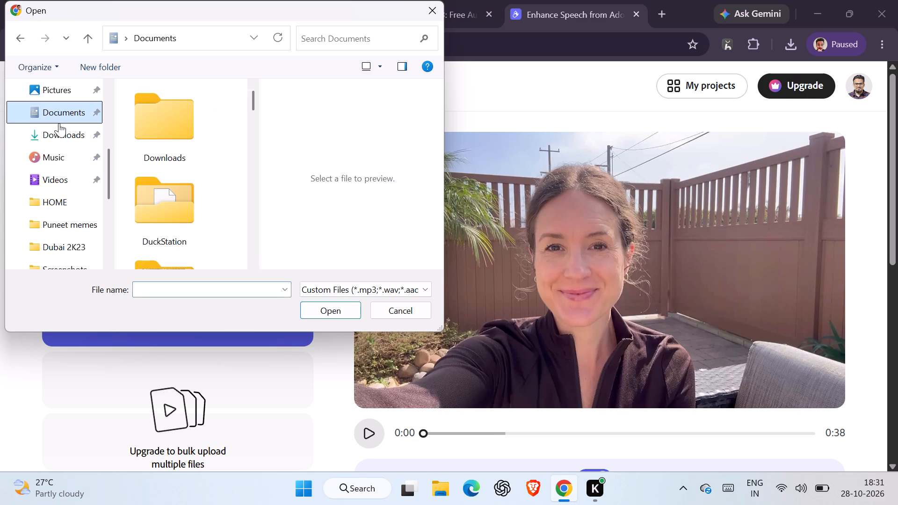
click(59, 129)
click(170, 130)
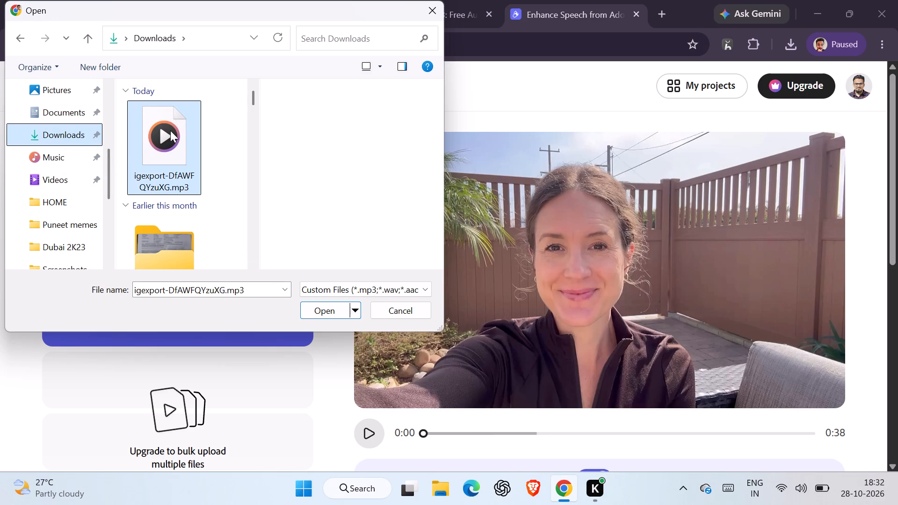
click(315, 308)
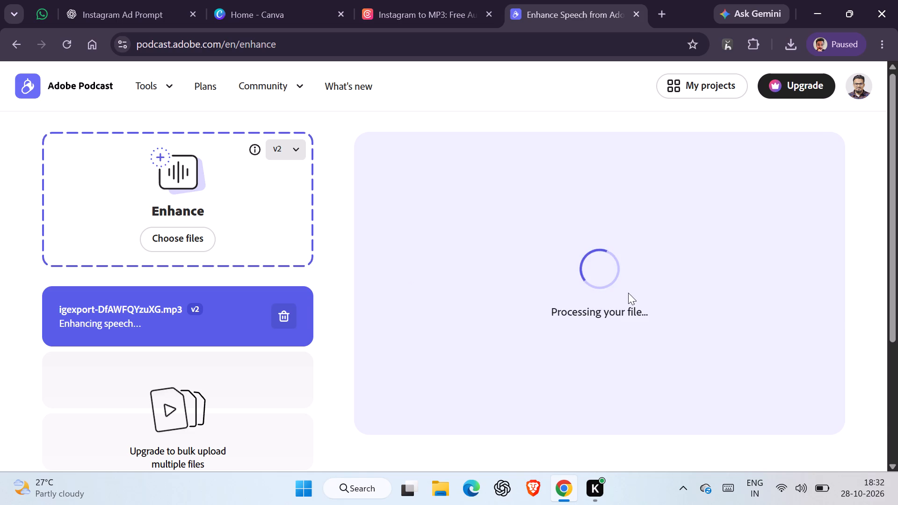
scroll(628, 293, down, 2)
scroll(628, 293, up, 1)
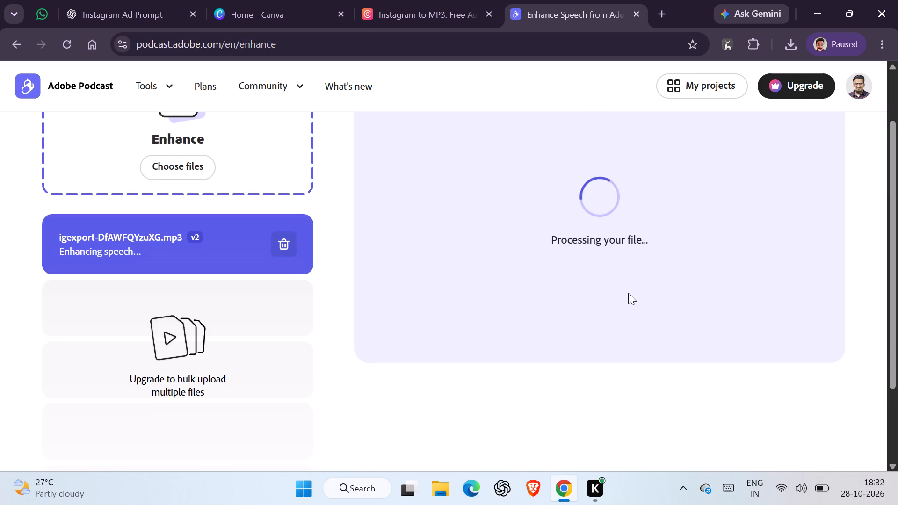
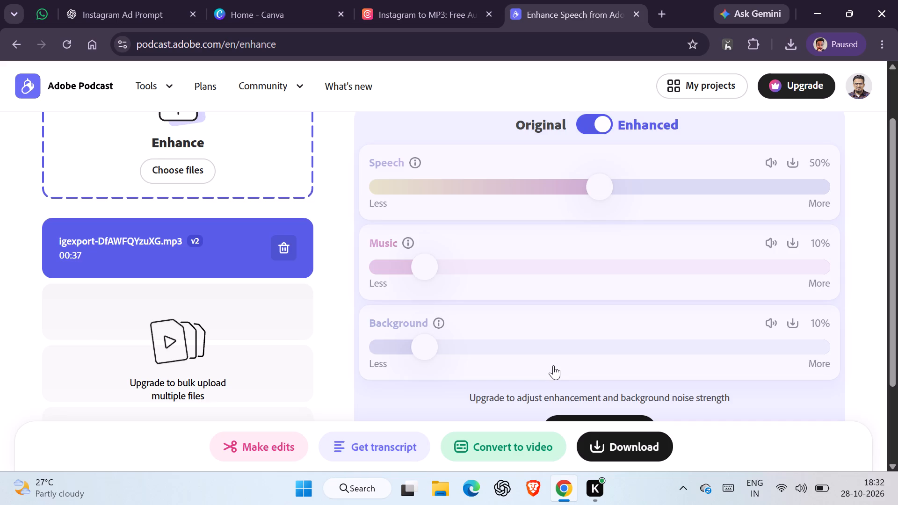
Review the enhancement settings for igexport-DfAWFQYzuXG.mp3, check the Original/Enhanced comparison, and play the Enhanced version.
scroll(600, 227, down, 1)
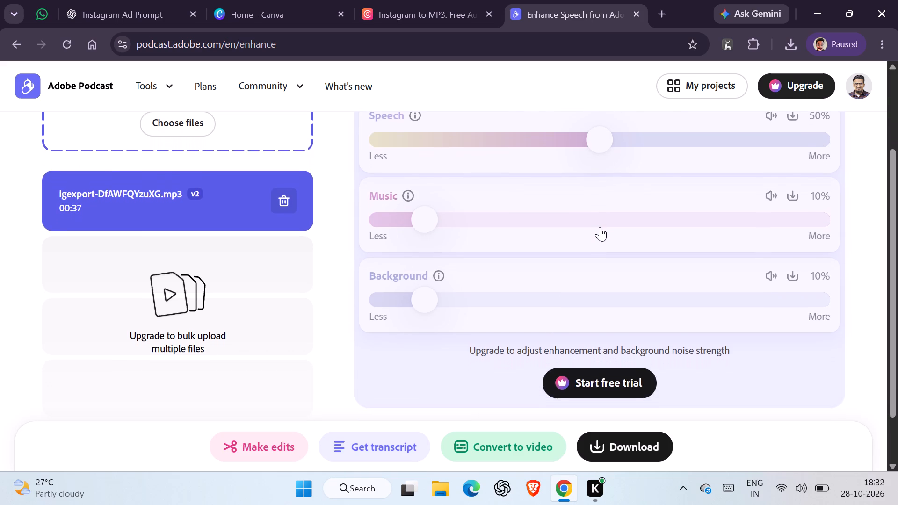
scroll(600, 227, down, 1)
scroll(600, 227, up, 1)
click(594, 178)
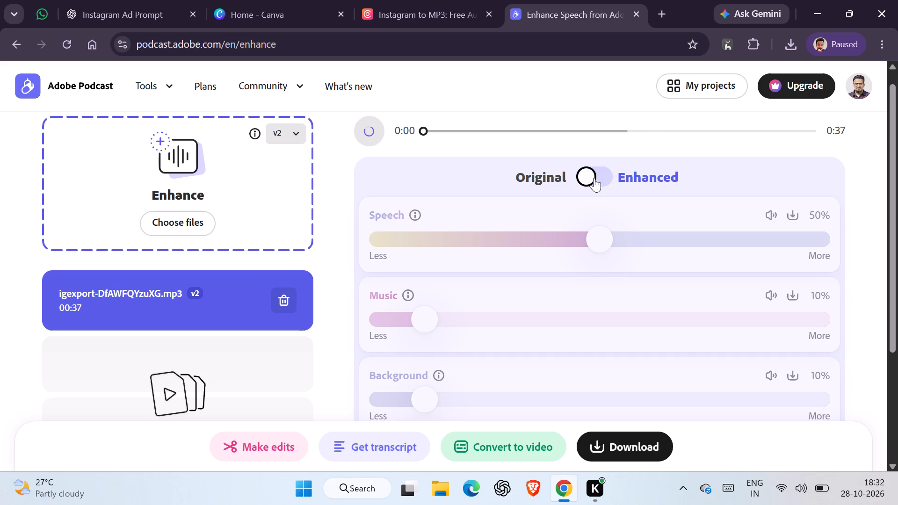
click(594, 178)
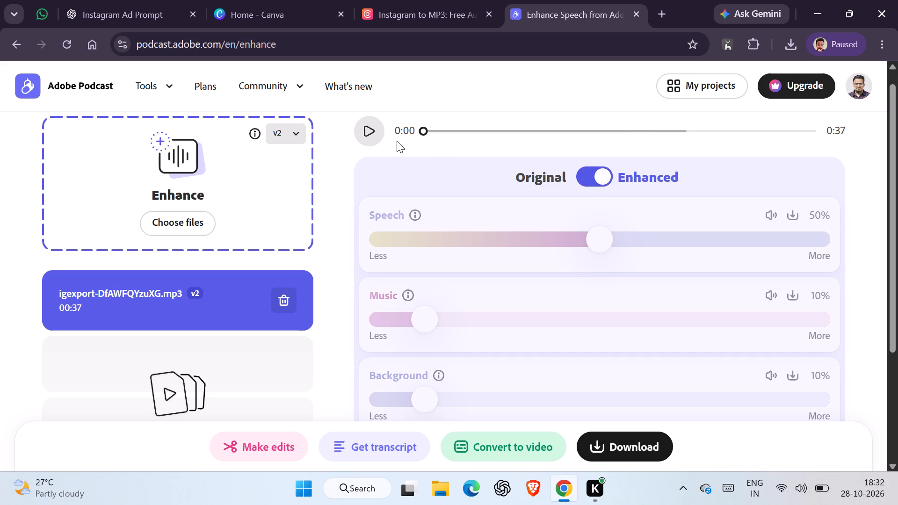
click(369, 138)
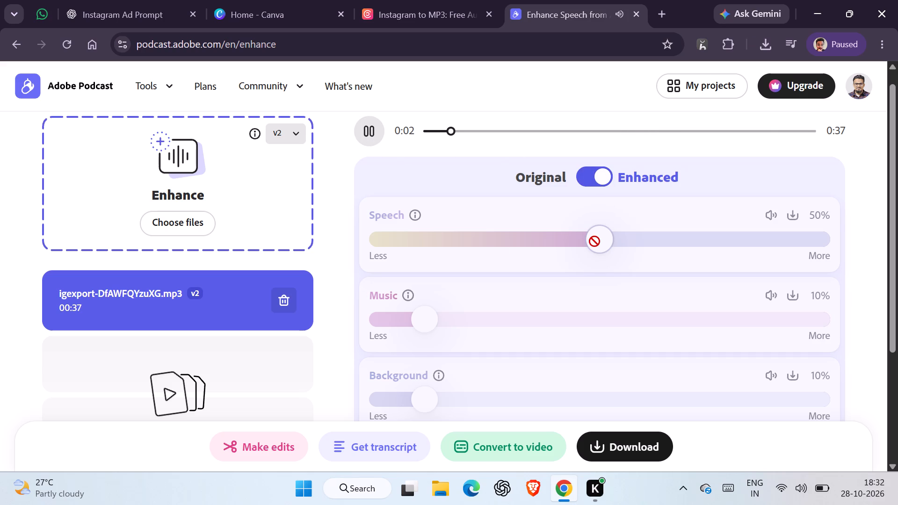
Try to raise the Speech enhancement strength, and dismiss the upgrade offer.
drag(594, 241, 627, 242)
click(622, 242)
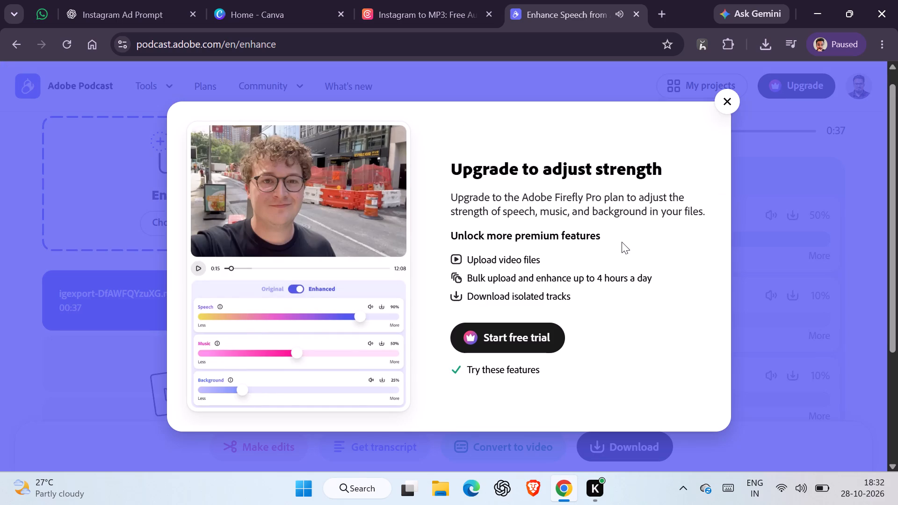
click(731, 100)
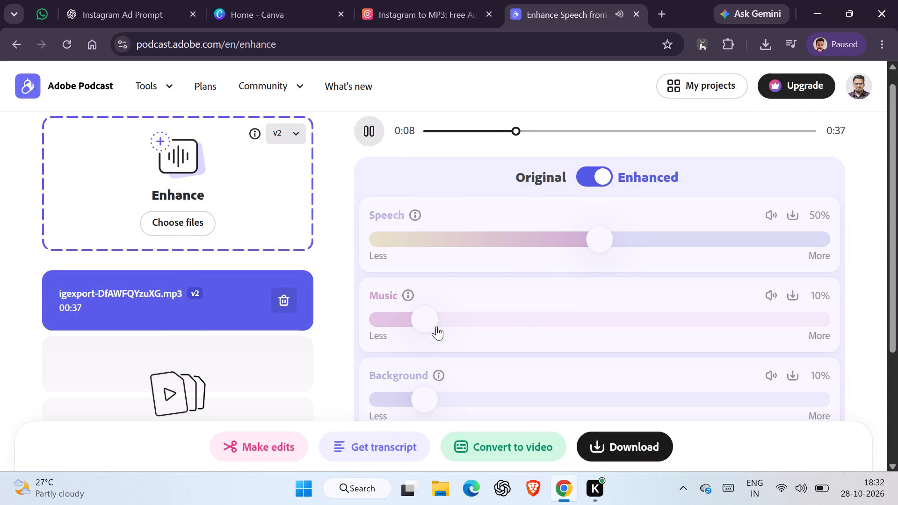
Review the features included in the Adobe Podcast upgrade plan and close the offer.
click(796, 92)
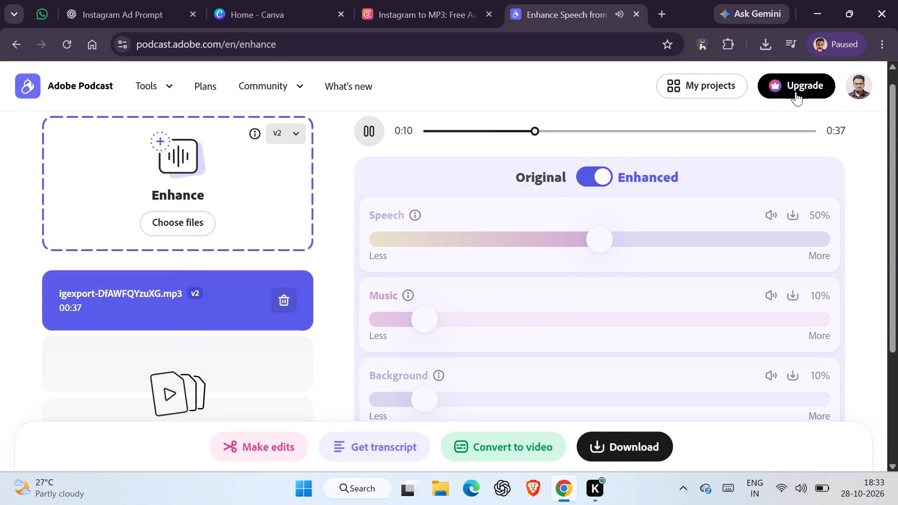
scroll(603, 228, down, 3)
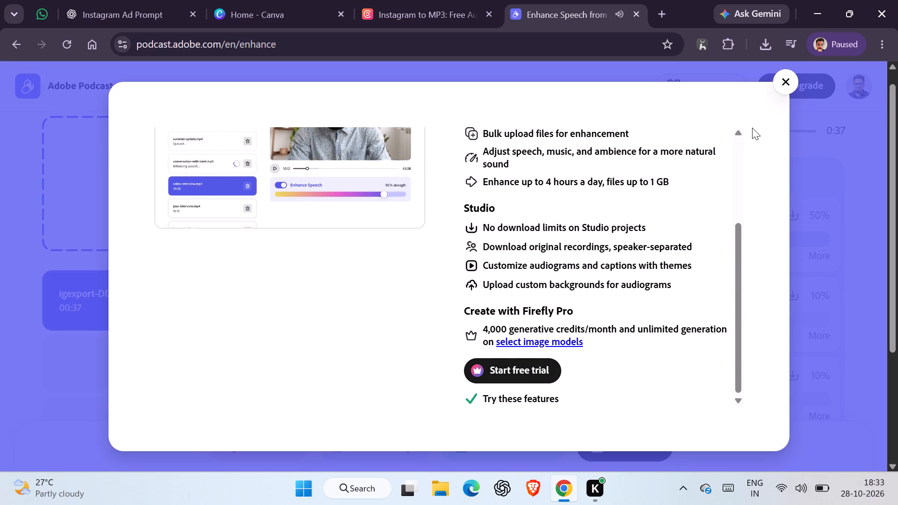
click(790, 81)
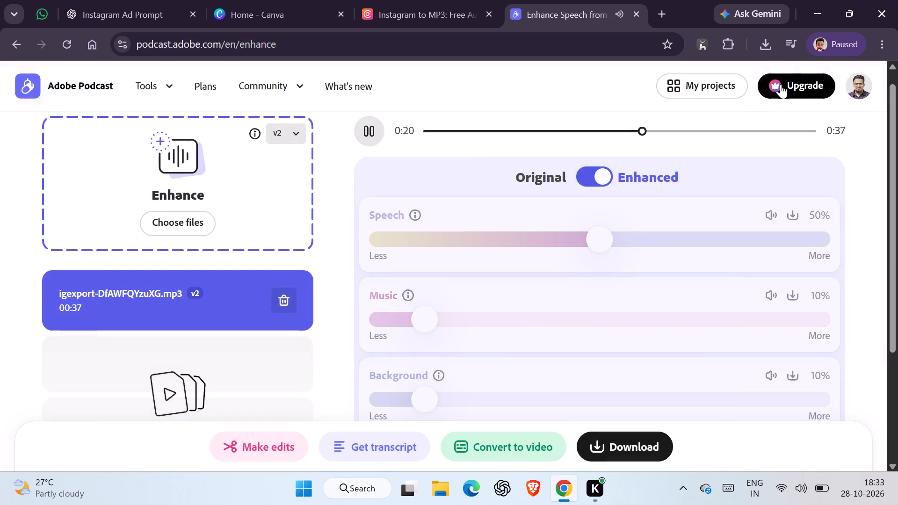
Compare the Original audio with the Enhanced version during playback, ending on Enhanced.
scroll(673, 238, down, 2)
scroll(673, 238, up, 3)
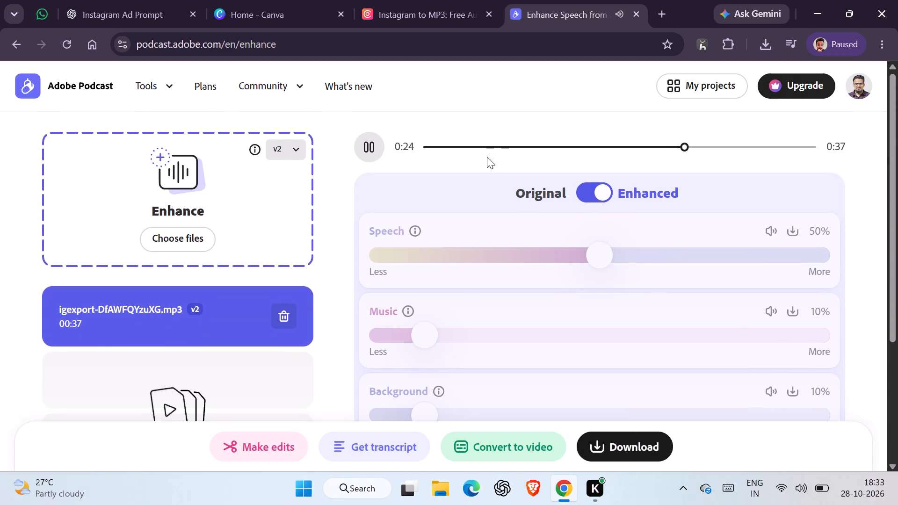
click(593, 197)
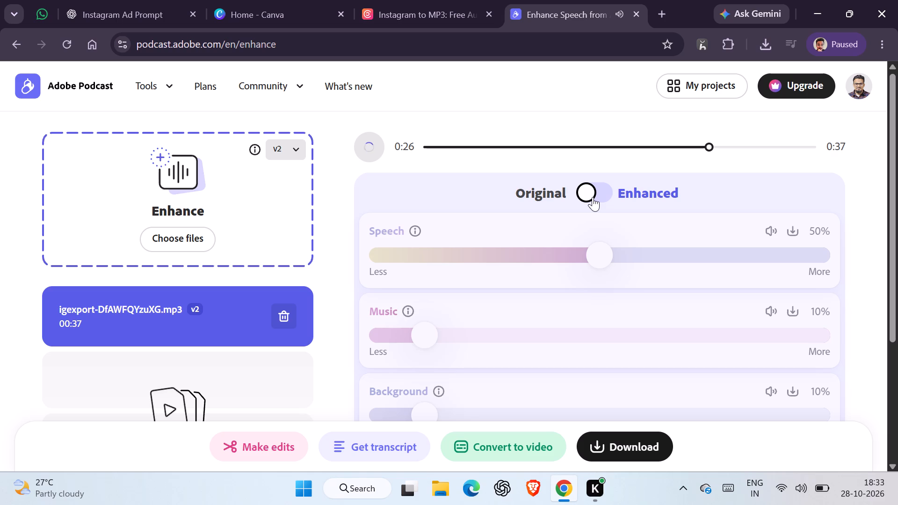
click(590, 191)
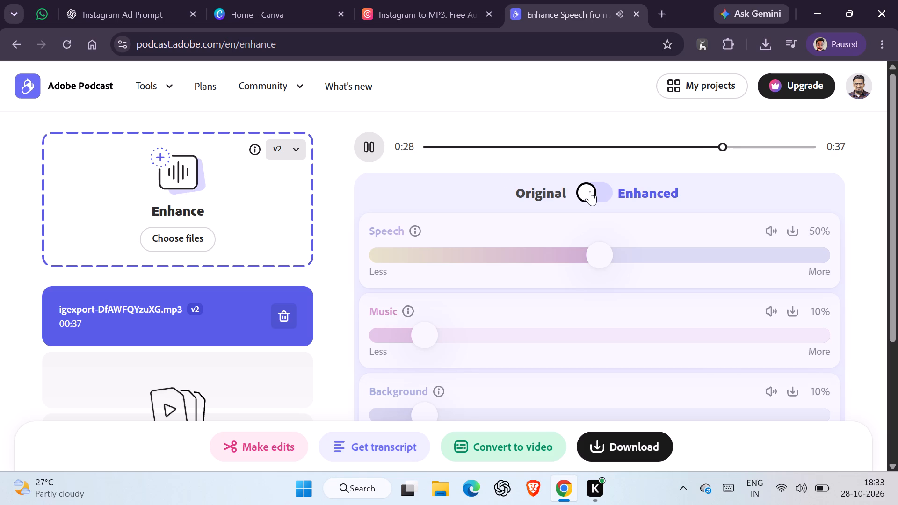
scroll(590, 191, up, 1)
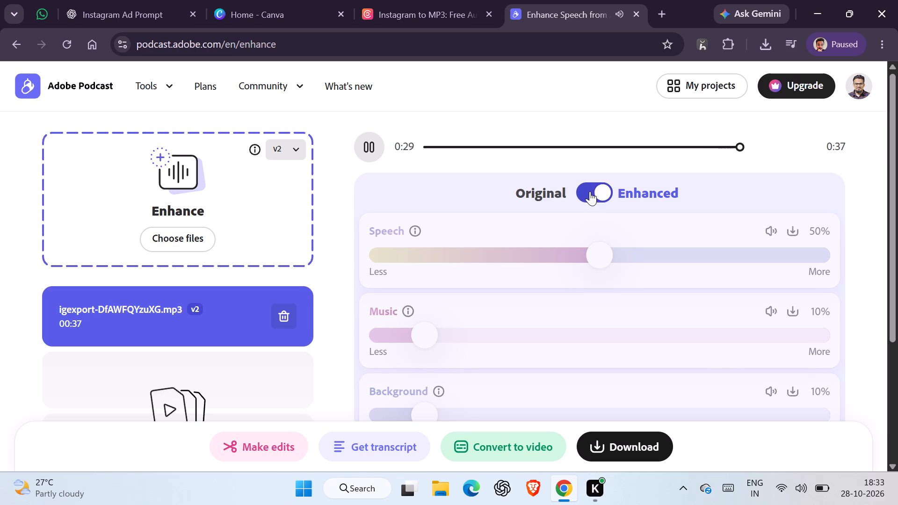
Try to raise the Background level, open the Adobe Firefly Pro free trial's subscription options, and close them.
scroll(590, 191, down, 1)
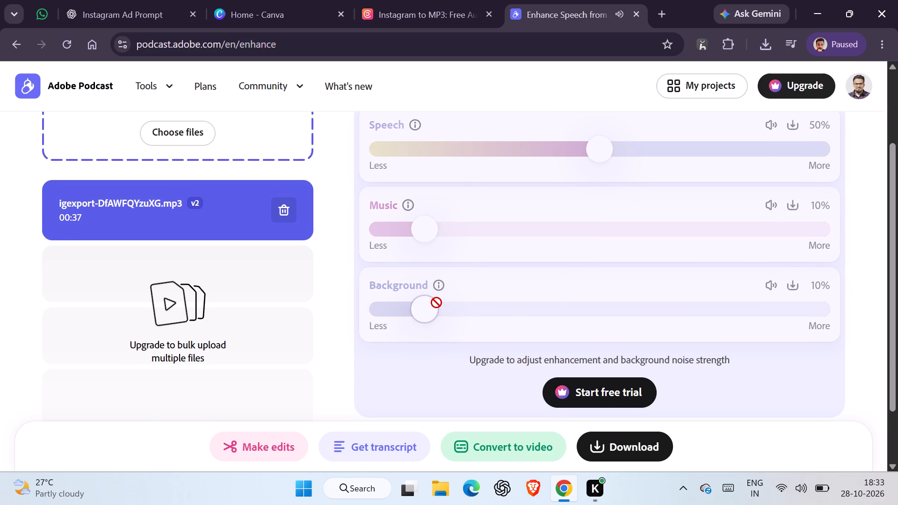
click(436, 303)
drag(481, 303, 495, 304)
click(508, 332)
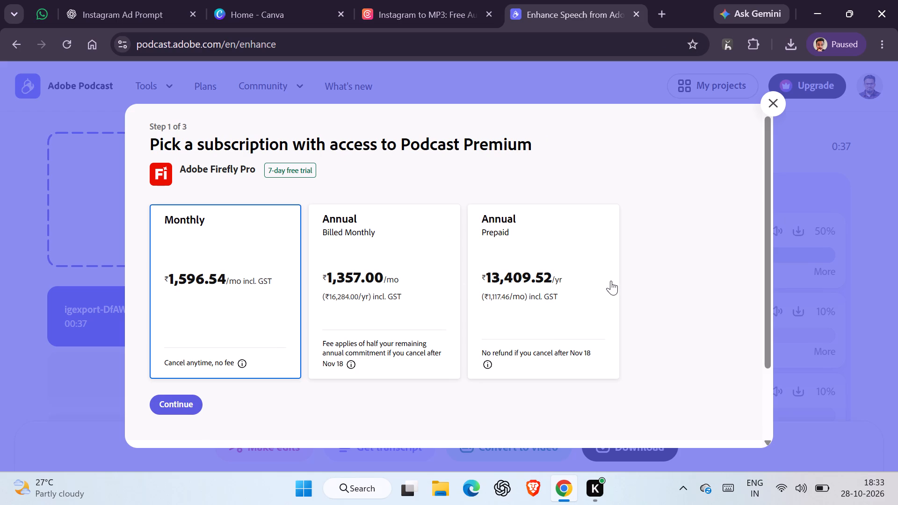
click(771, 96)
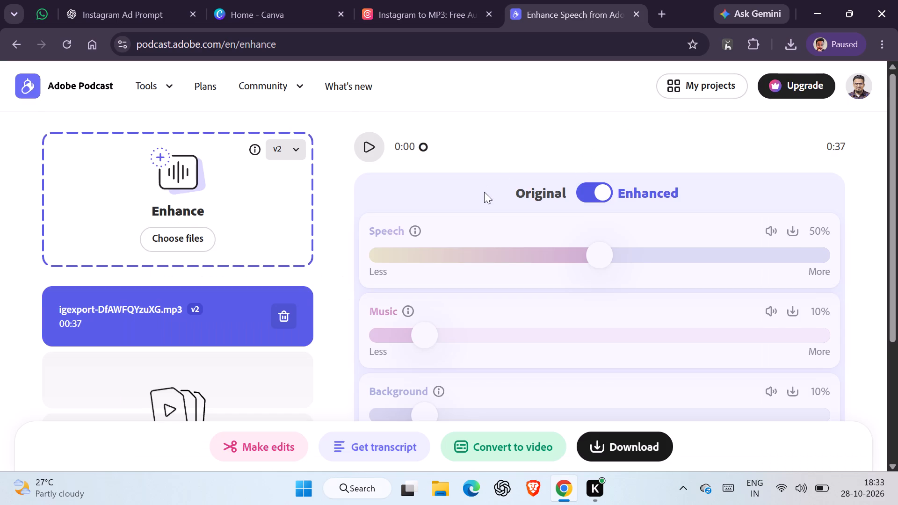
Switch to Canva and search its templates for "instagram reel".
scroll(484, 192, up, 1)
click(416, 0)
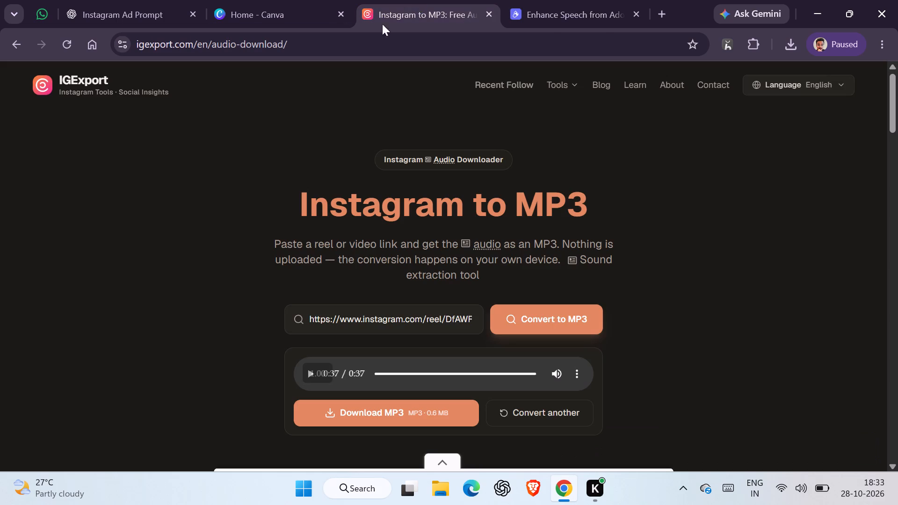
click(253, 0)
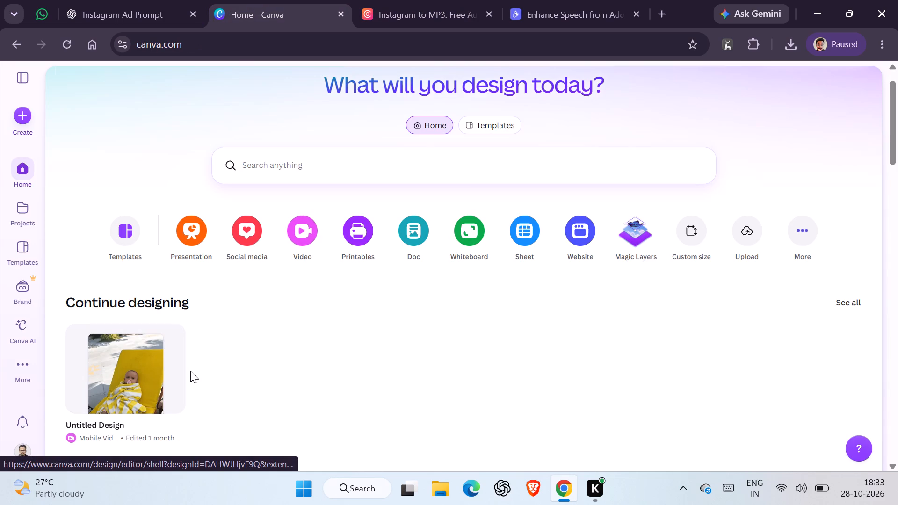
click(130, 222)
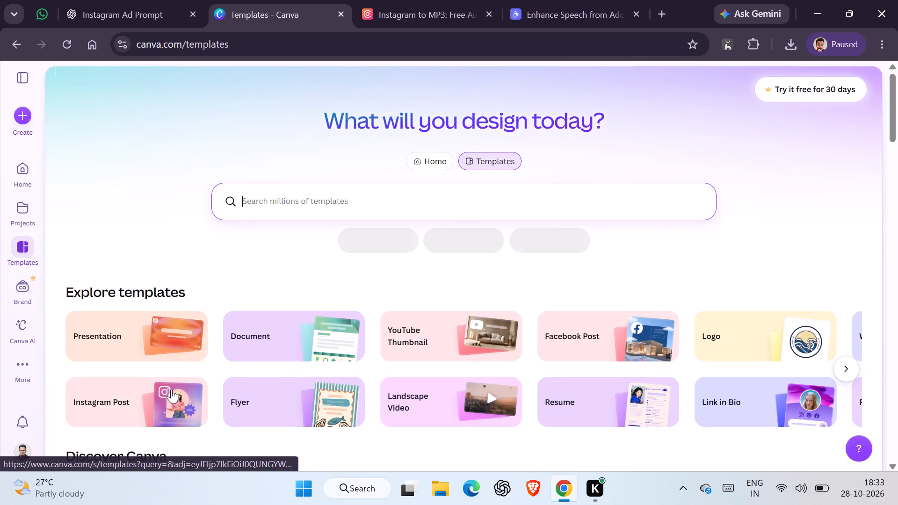
click(340, 206)
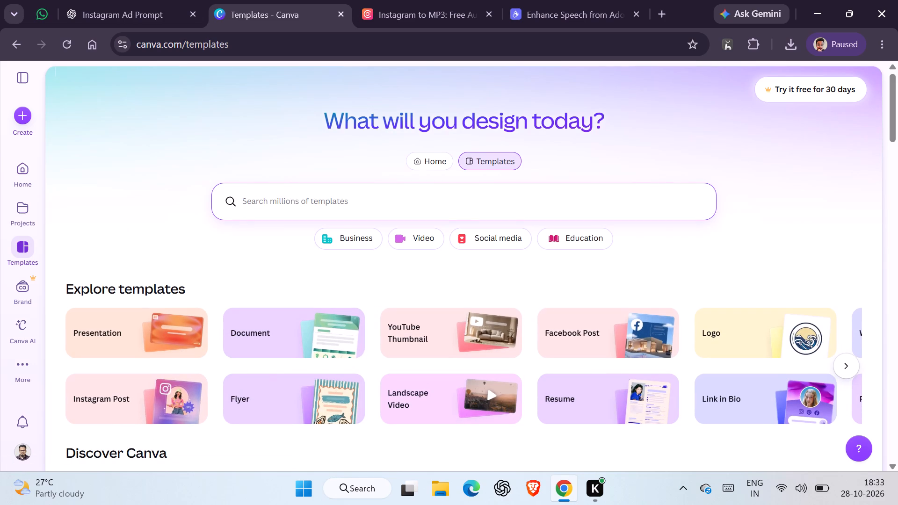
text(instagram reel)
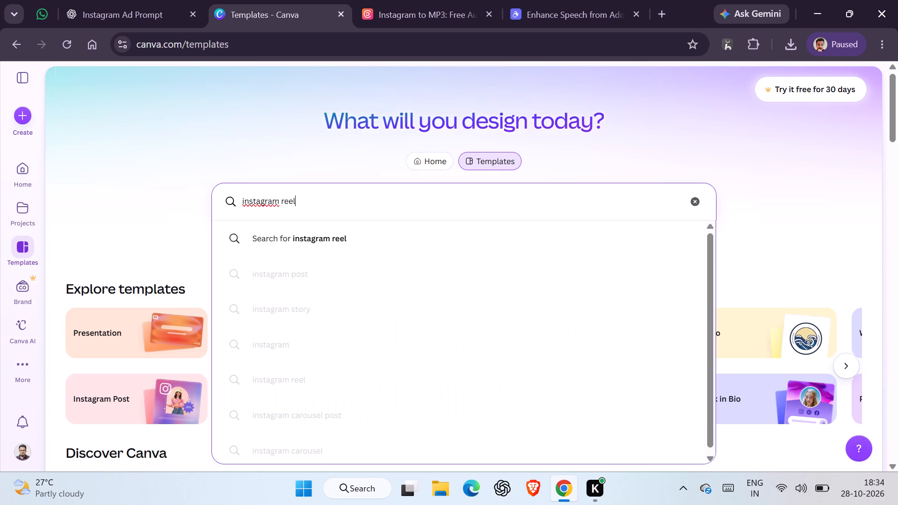
click(321, 250)
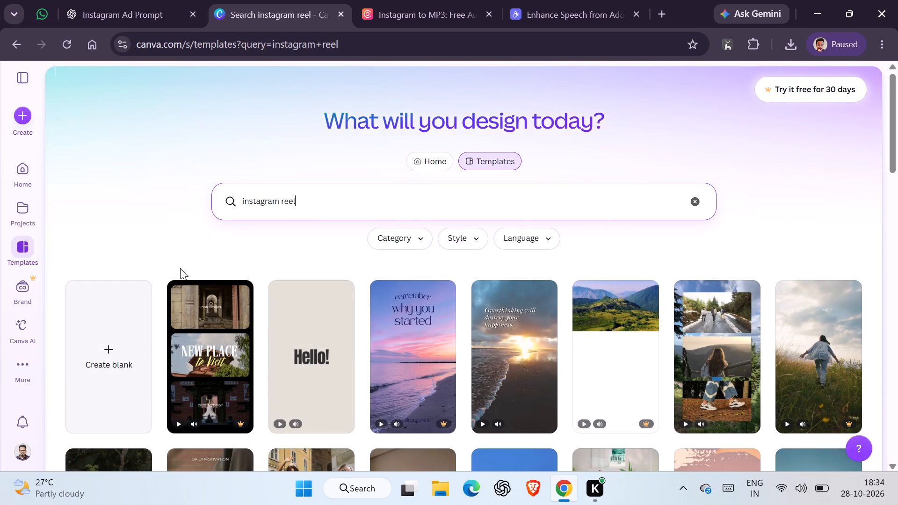
Open Canva's 30-day free trial offer, compare the plans' premium benefits, and choose the Canva Pro plan.
click(803, 94)
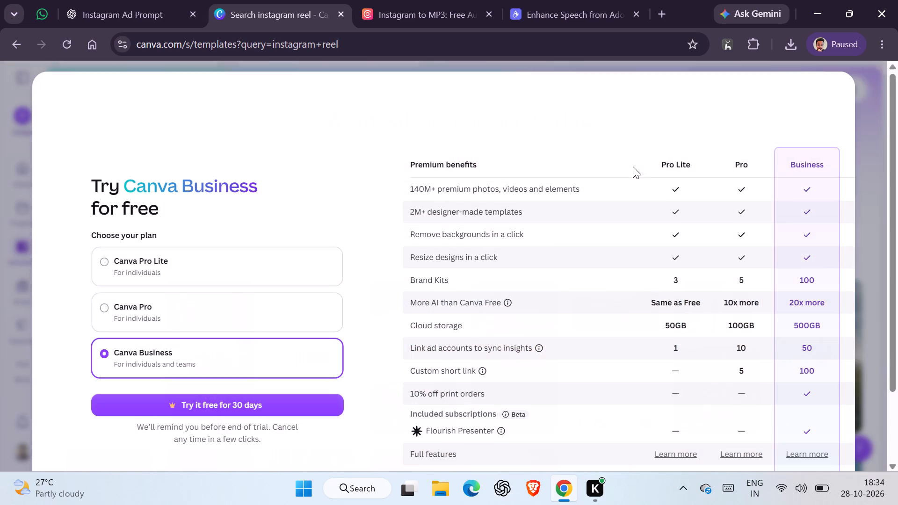
scroll(596, 286, down, 1)
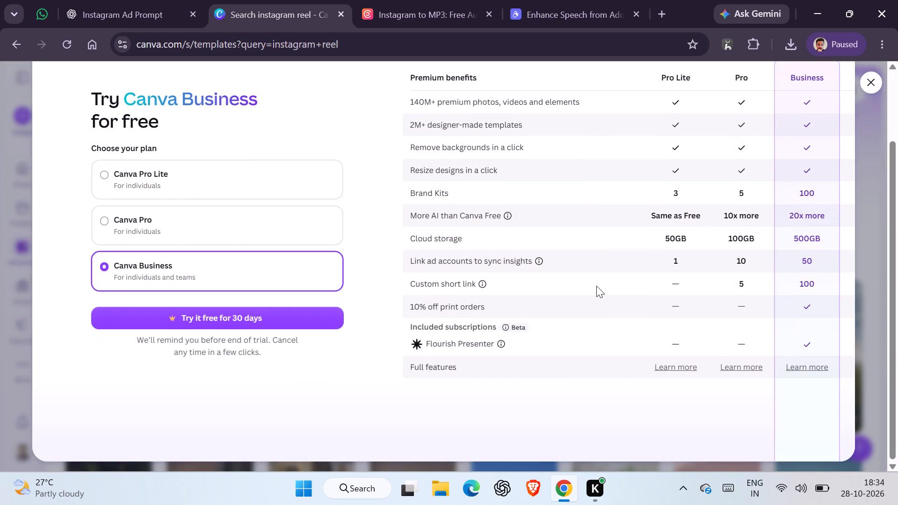
scroll(589, 315, up, 2)
click(256, 288)
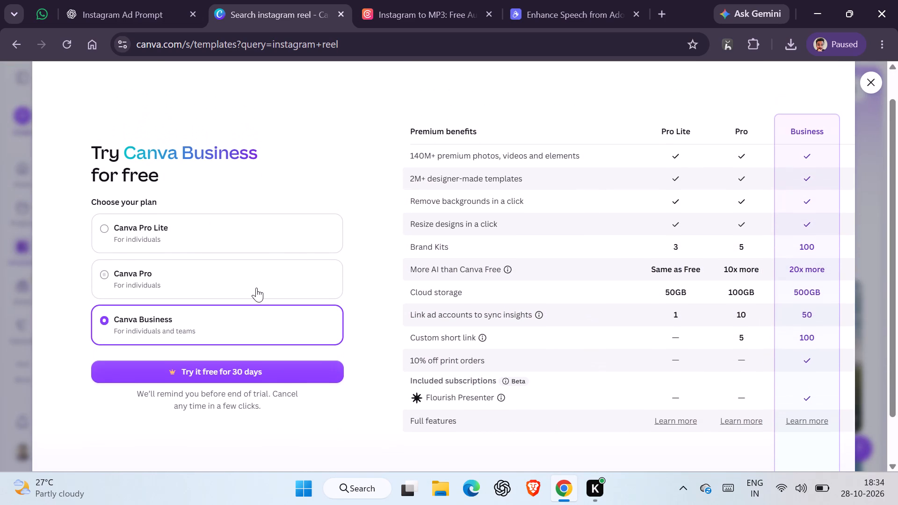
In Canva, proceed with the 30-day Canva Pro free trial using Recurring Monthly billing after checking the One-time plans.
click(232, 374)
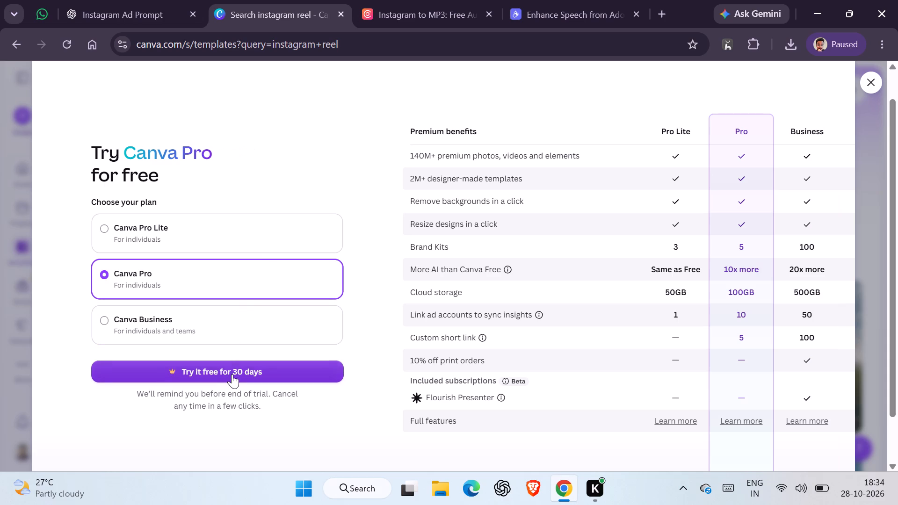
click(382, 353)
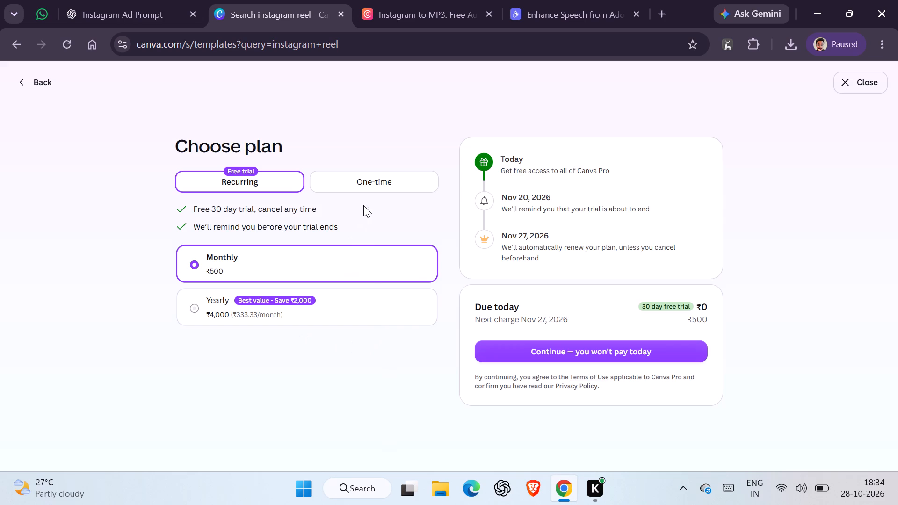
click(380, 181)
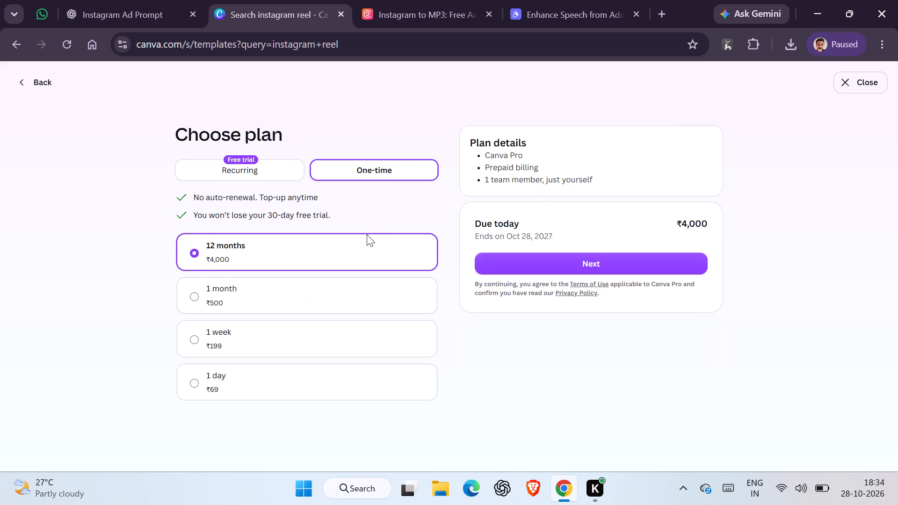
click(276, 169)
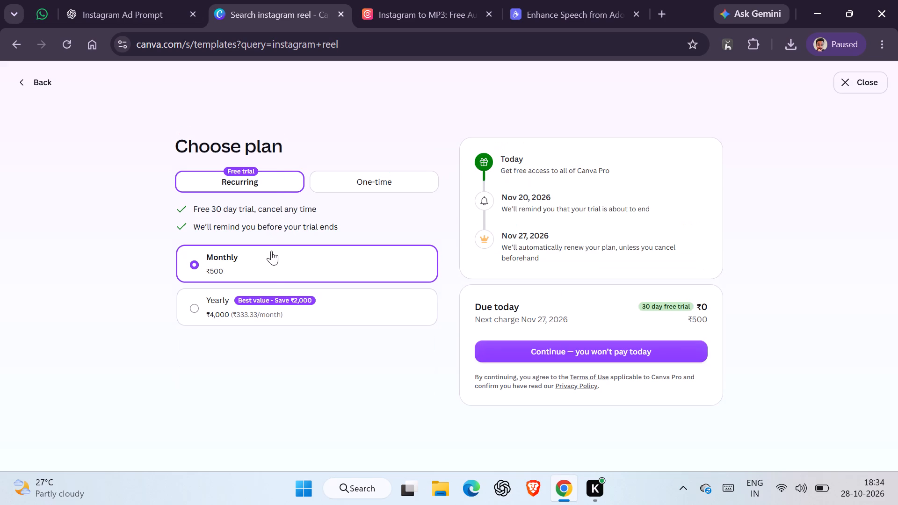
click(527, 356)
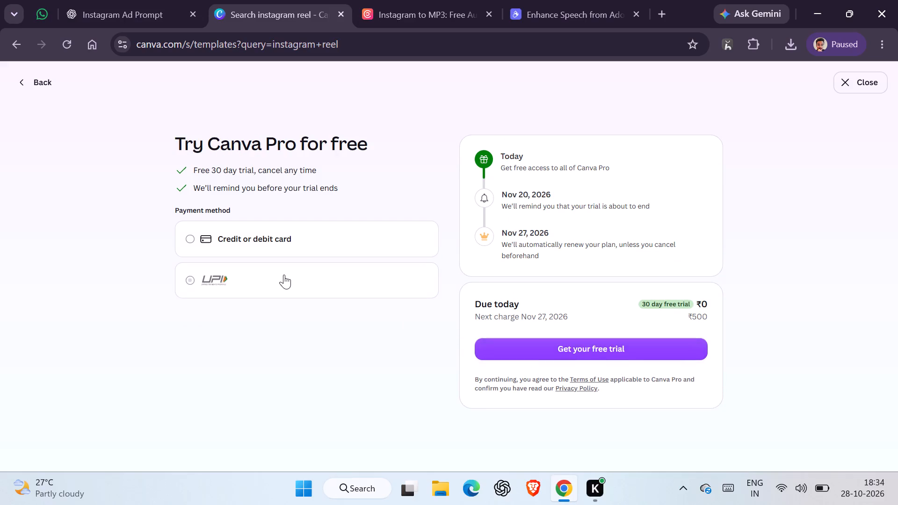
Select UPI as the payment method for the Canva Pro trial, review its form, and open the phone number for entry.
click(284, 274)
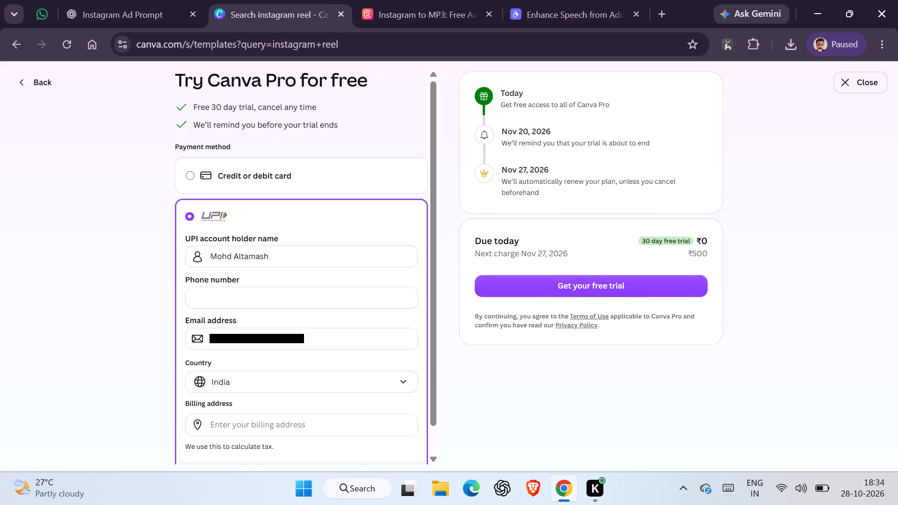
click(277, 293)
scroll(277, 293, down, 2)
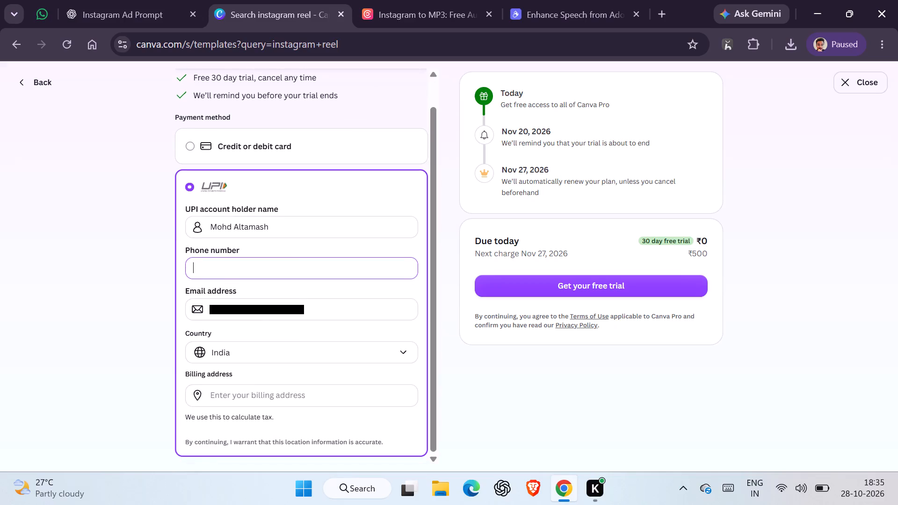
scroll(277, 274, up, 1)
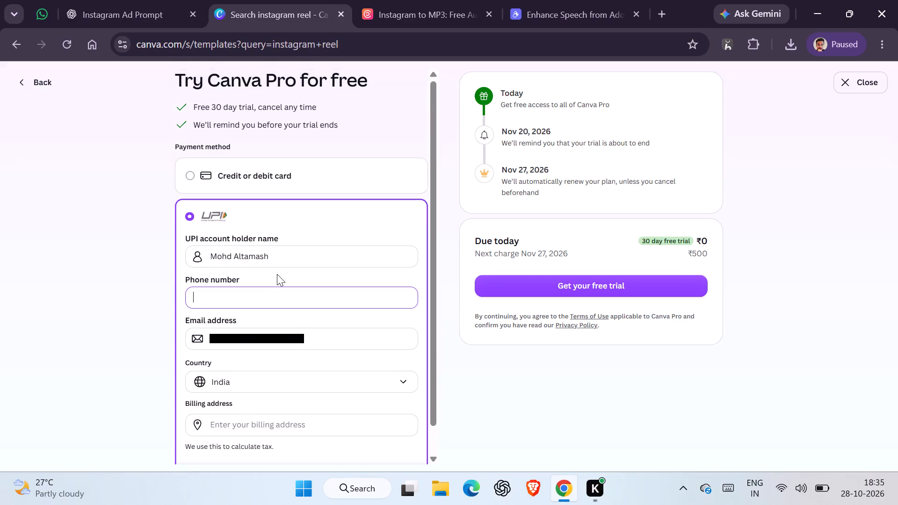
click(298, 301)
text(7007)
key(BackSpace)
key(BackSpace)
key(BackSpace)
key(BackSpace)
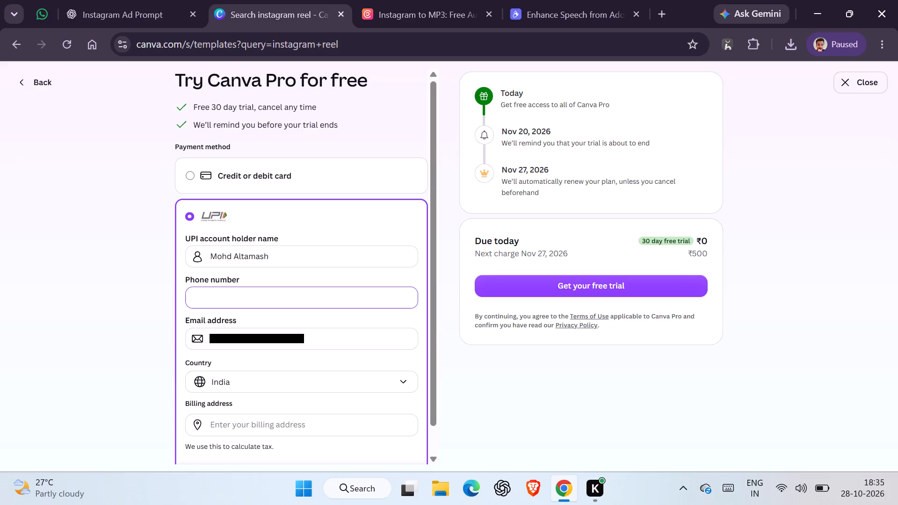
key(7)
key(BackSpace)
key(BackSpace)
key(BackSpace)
Close the Canva Pro free trial checkout without subscribing and return to the Instagram reel templates.
scroll(295, 261, up, 2)
scroll(500, 313, up, 2)
scroll(500, 313, down, 1)
click(838, 82)
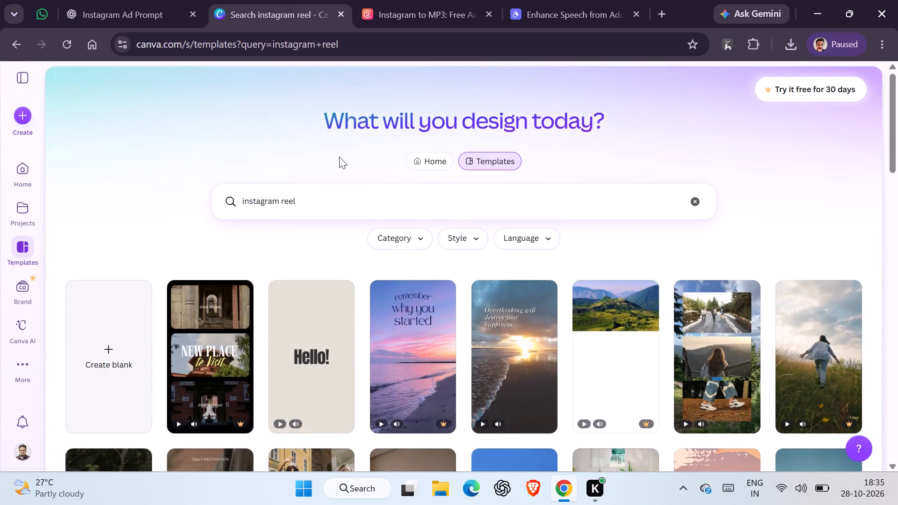
click(339, 157)
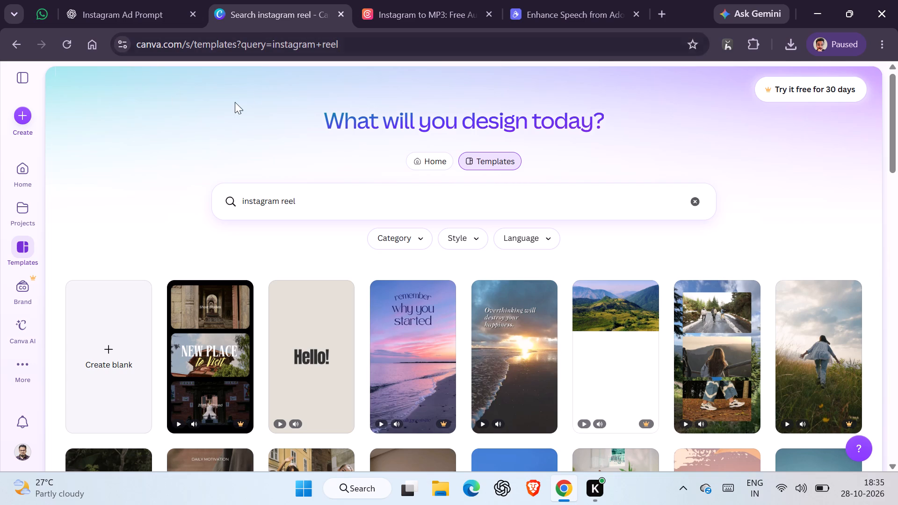
In a new browser tab, enter a Google search query beginning "how to get canva".
click(652, 3)
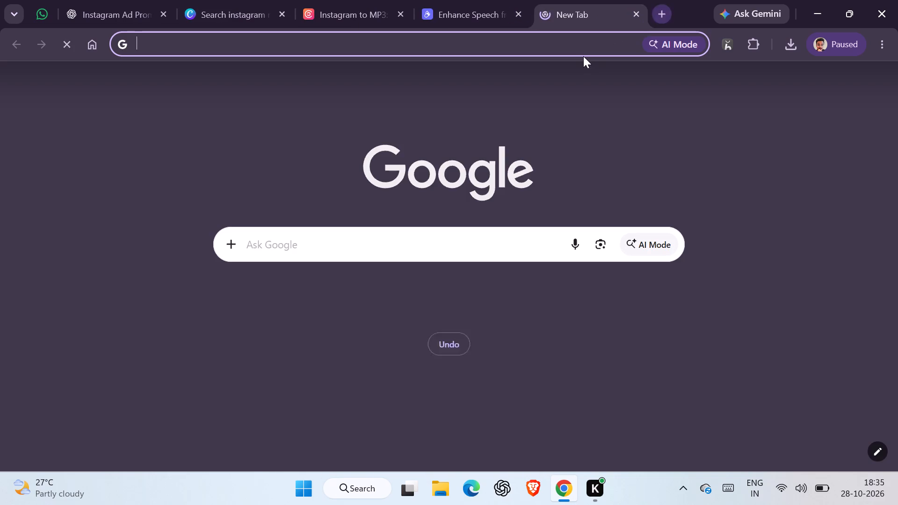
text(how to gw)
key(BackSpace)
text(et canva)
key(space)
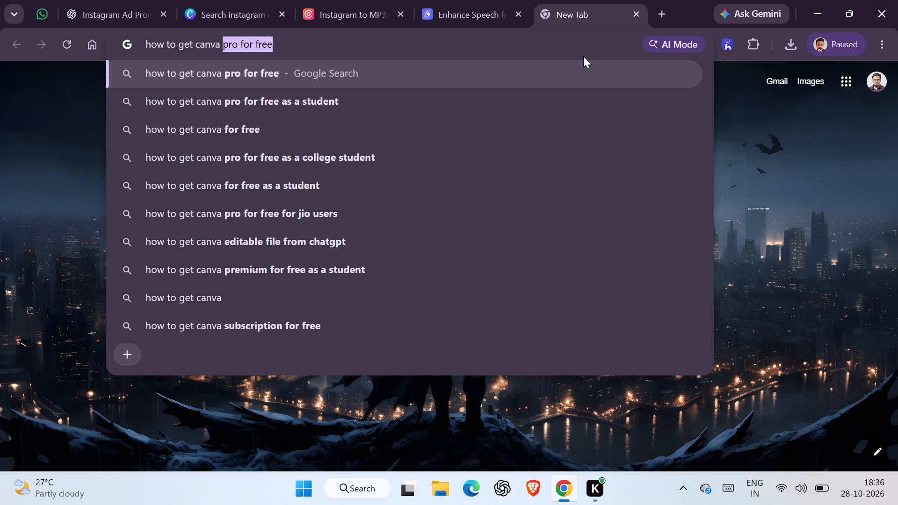
Search Google for "how to get canva pro for free".
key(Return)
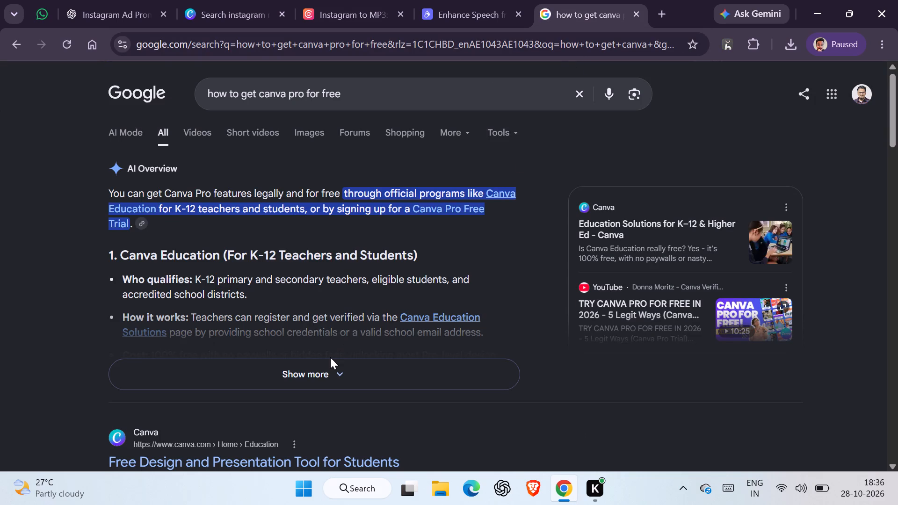
Look through the Google results on getting Canva Pro for free, including videos and related questions, and close that results page.
scroll(330, 357, down, 3)
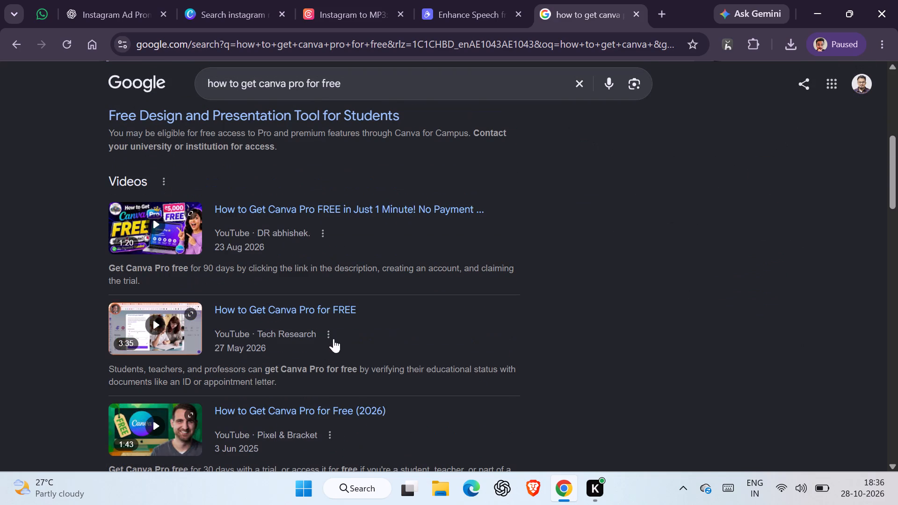
scroll(350, 334, down, 3)
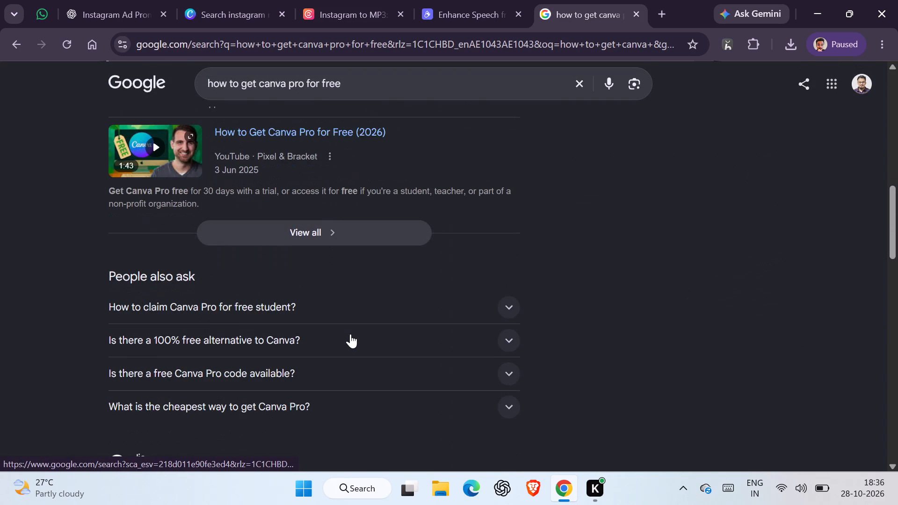
scroll(350, 334, down, 1)
click(638, 8)
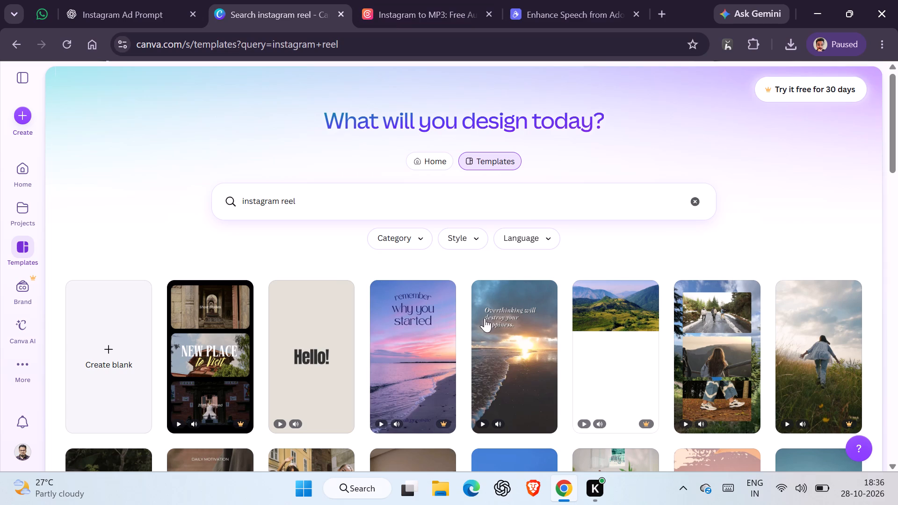
Open Canva's "White Simple Clean Motivational Quotes Instagram Reel Video" template for customizing in the editor, and close the template search page.
click(508, 359)
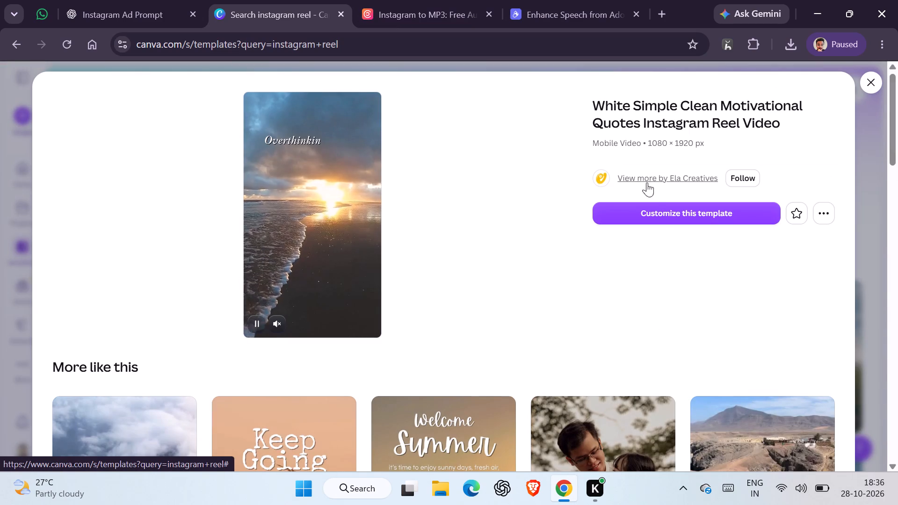
click(661, 216)
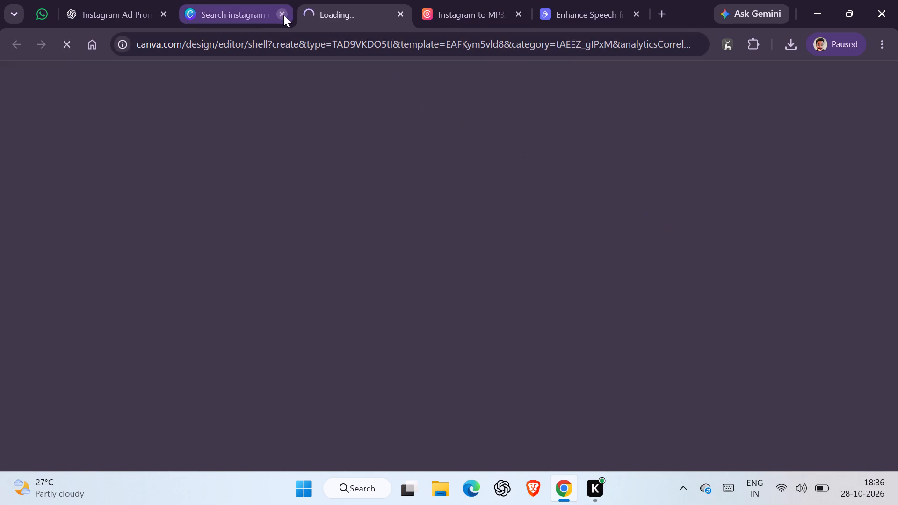
click(283, 15)
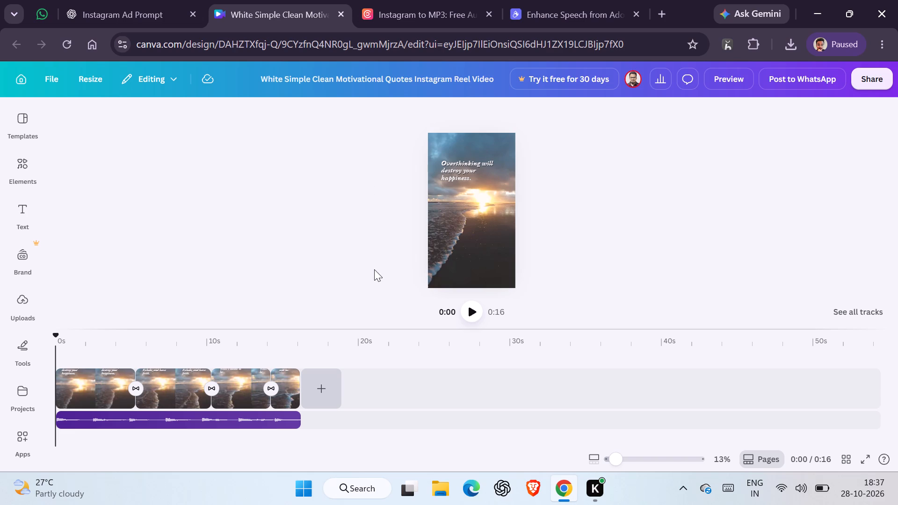
Play the White Simple Clean Motivational Quotes Instagram Reel Video design in the Canva editor.
click(466, 310)
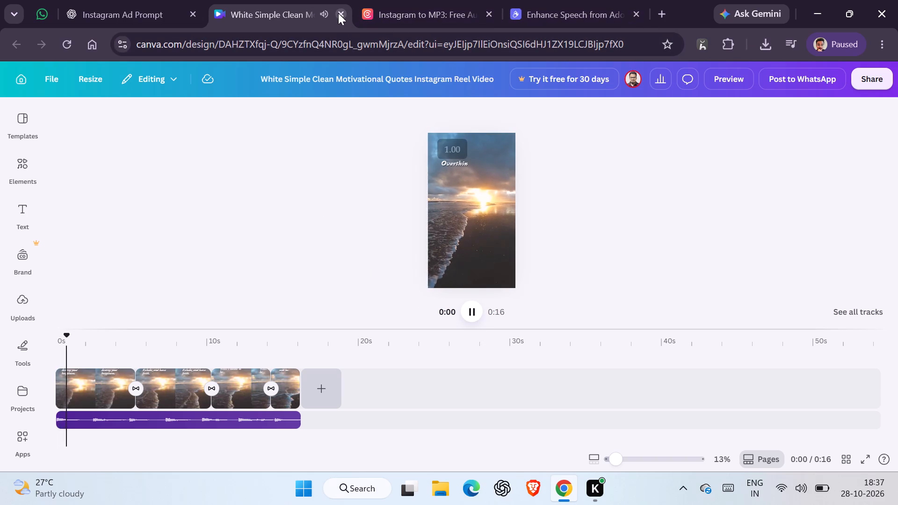
Inspect the motivational reel template at several points along its timeline and play it through to the end.
click(272, 415)
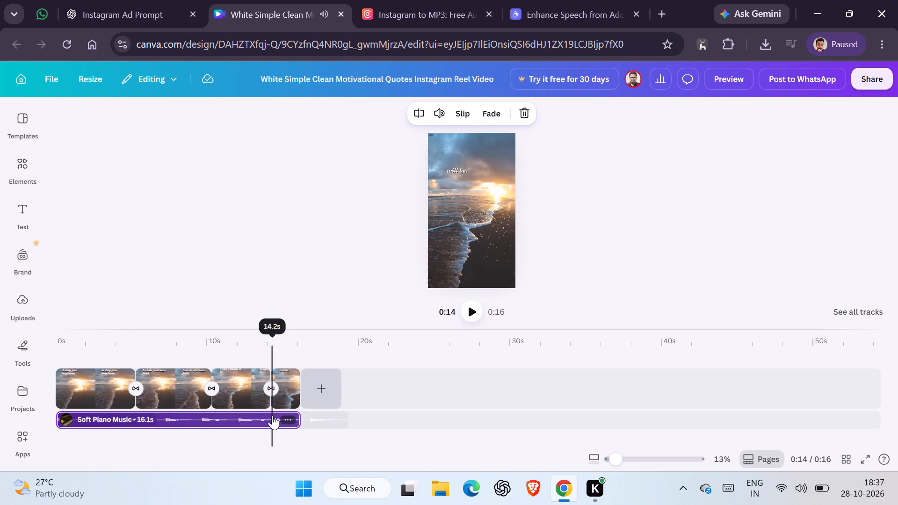
click(457, 268)
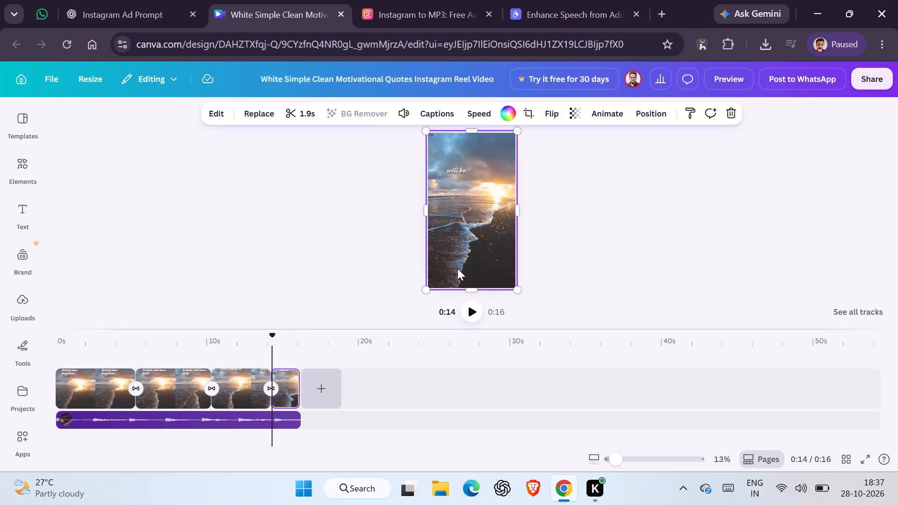
click(236, 383)
click(174, 368)
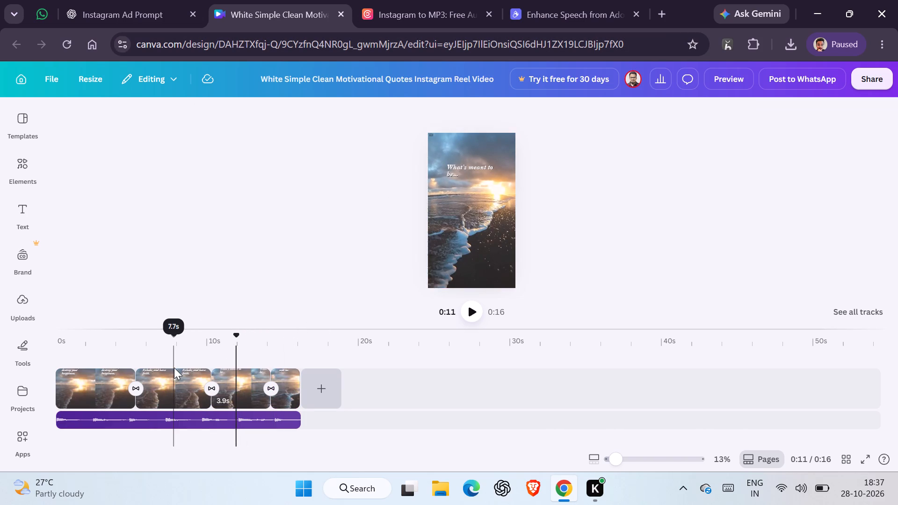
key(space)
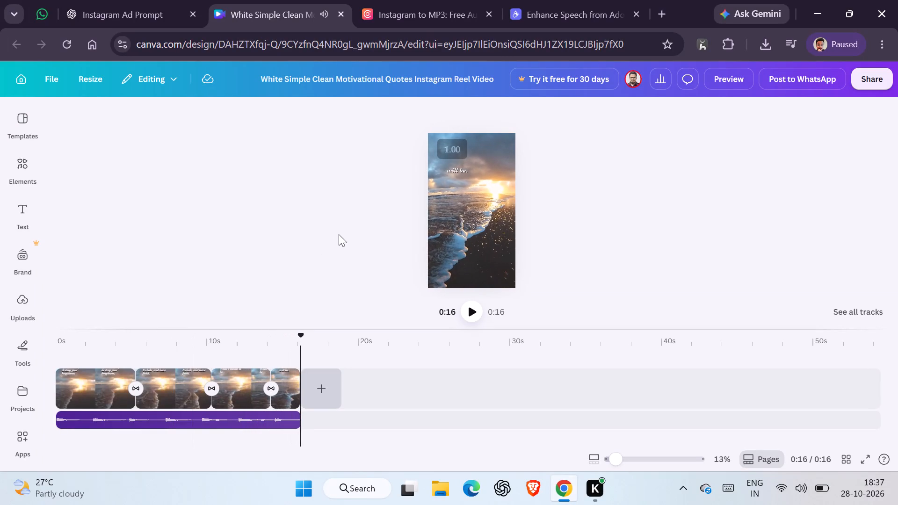
Close the browser tab with the Canva reel design.
click(343, 19)
Search Windows for "clip" and launch Microsoft Clipchamp.
click(311, 478)
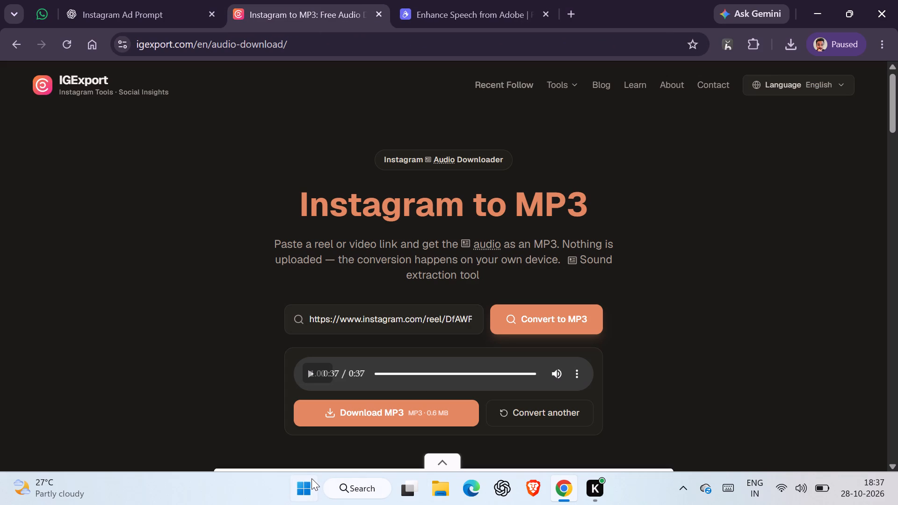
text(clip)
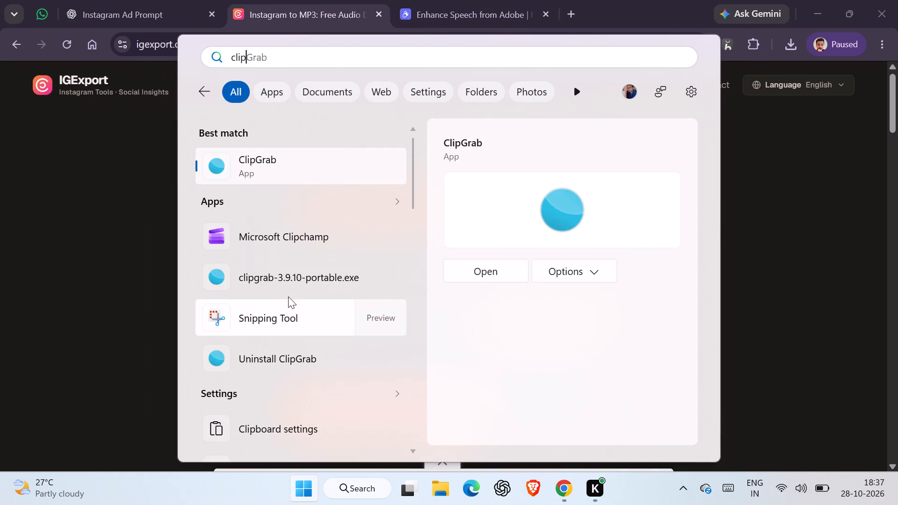
click(331, 235)
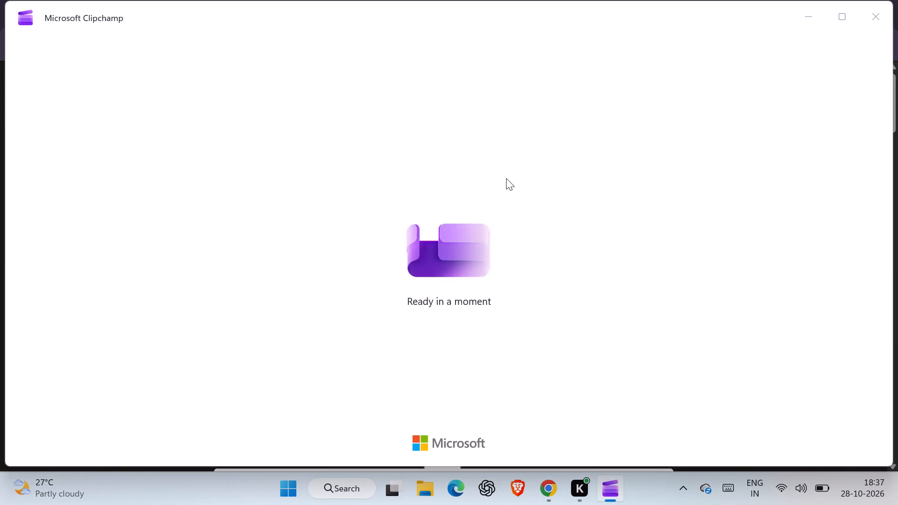
Switch to Microsoft Clipchamp and maximize its window to show the home page.
click(840, 23)
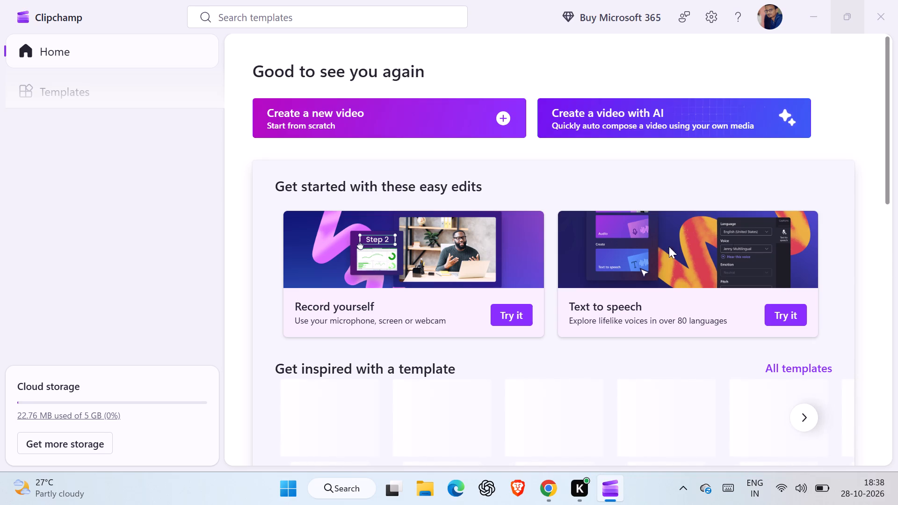
scroll(457, 246, up, 2)
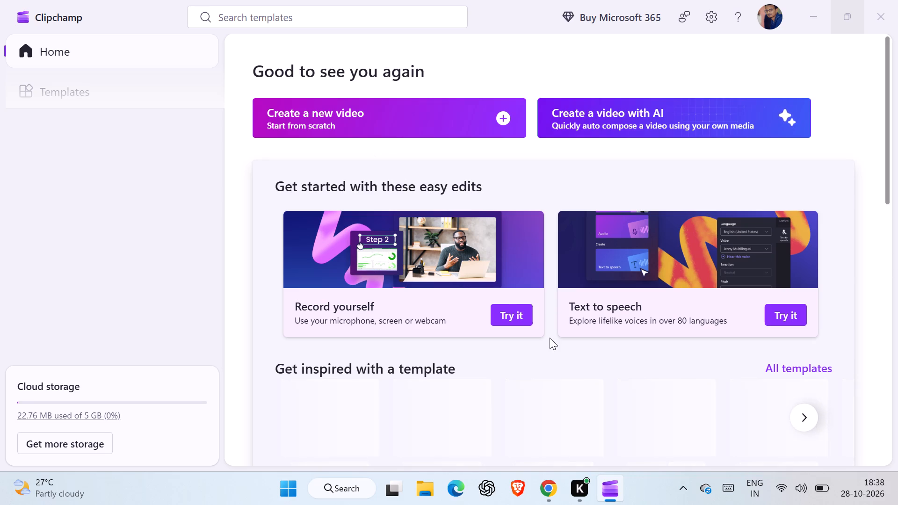
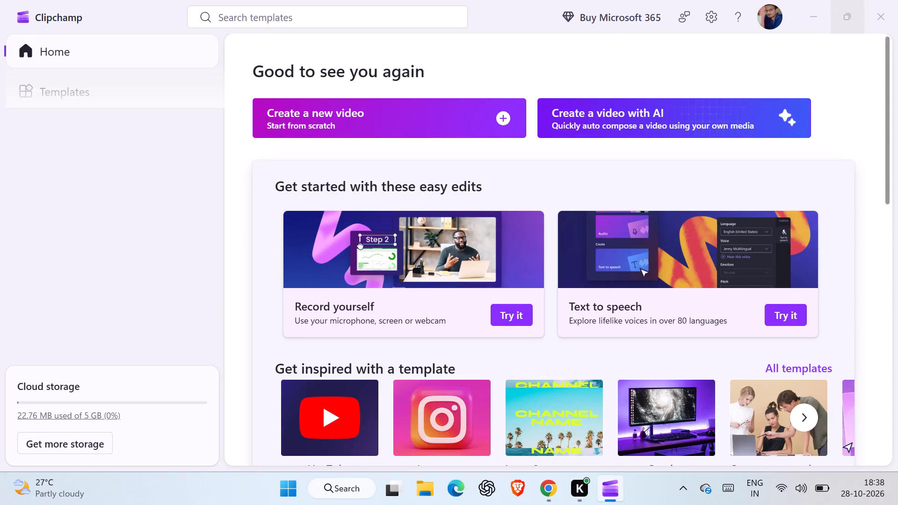
Create a new video project from scratch in Clipchamp.
click(507, 108)
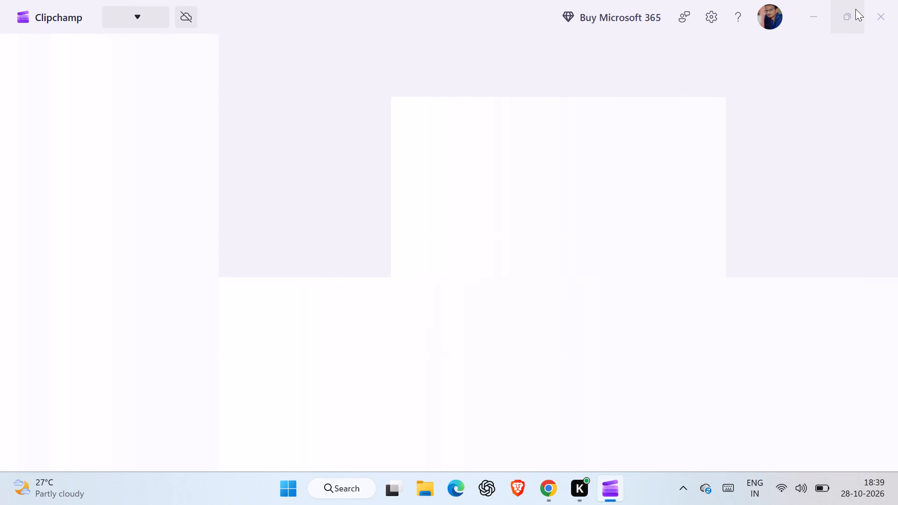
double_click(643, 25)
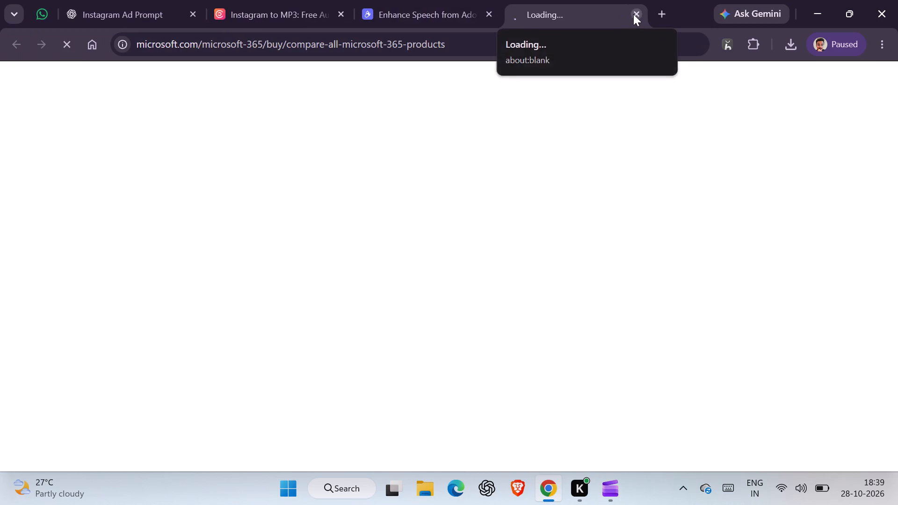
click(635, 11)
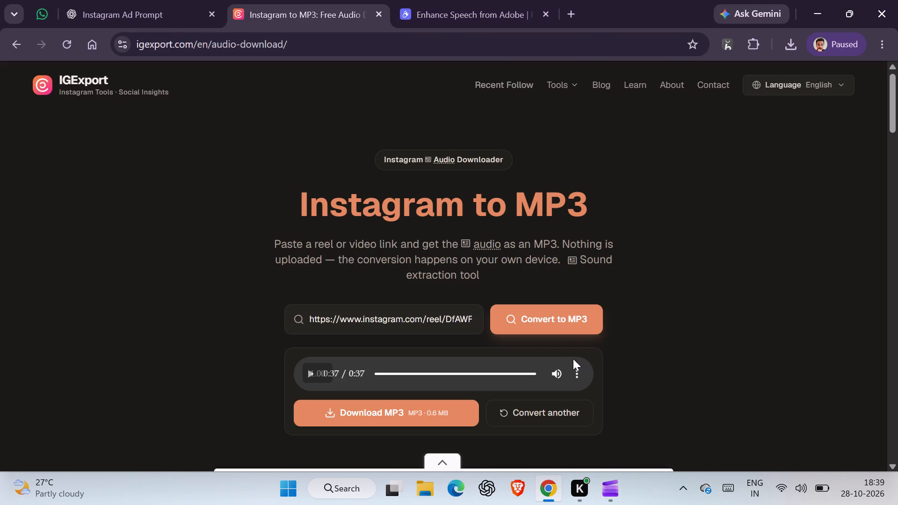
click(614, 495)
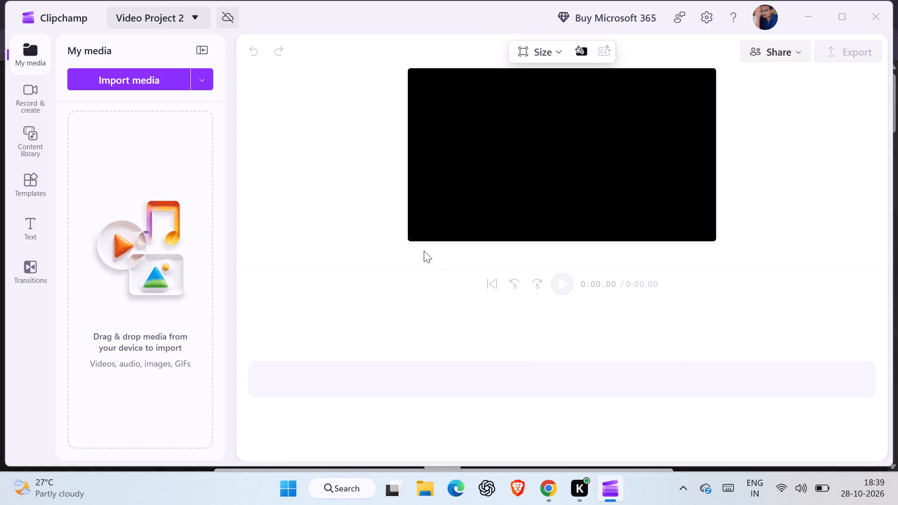
Open the file picker for importing media from the device into the new video project.
click(155, 87)
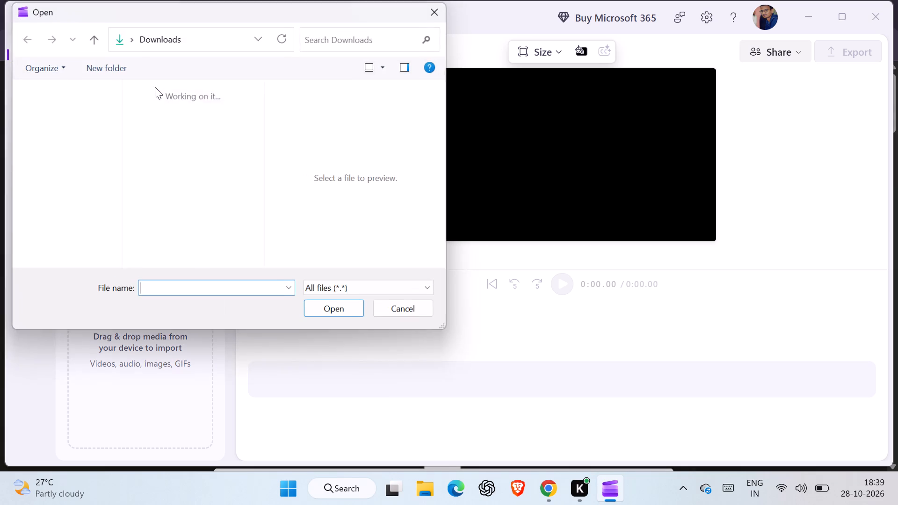
Import igexport-DfAWFQYzuXG.mp3 from the Downloads folder into the project's media.
click(155, 144)
click(339, 319)
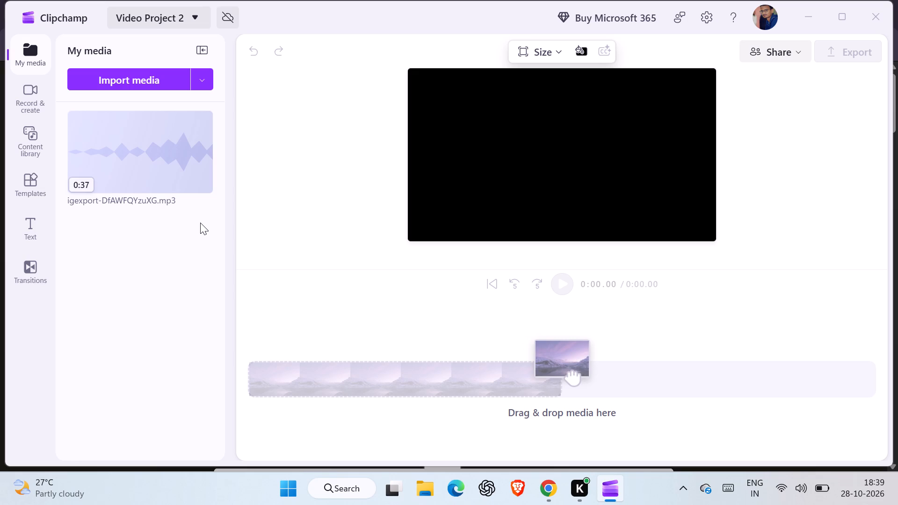
Place the imported igexport-DfAWFQYzuXG.mp3 at the start of the empty timeline and start playback.
click(141, 143)
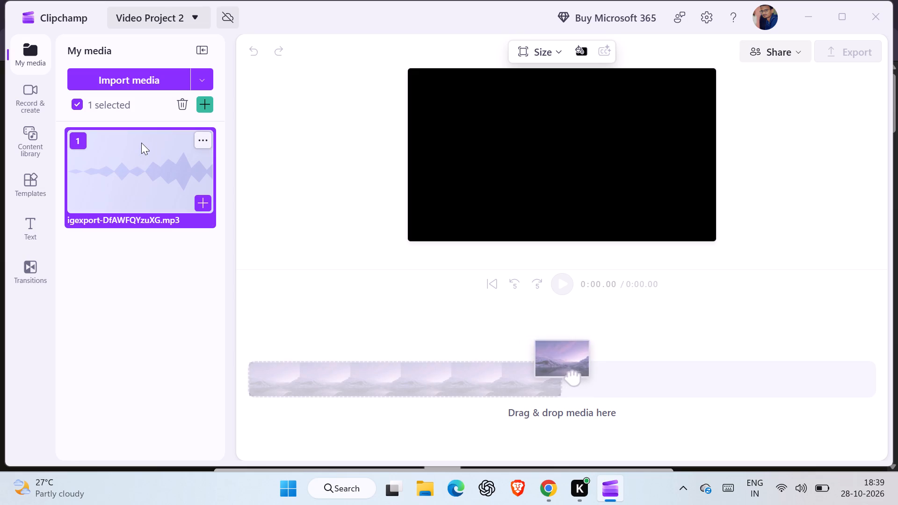
drag(156, 186, 416, 376)
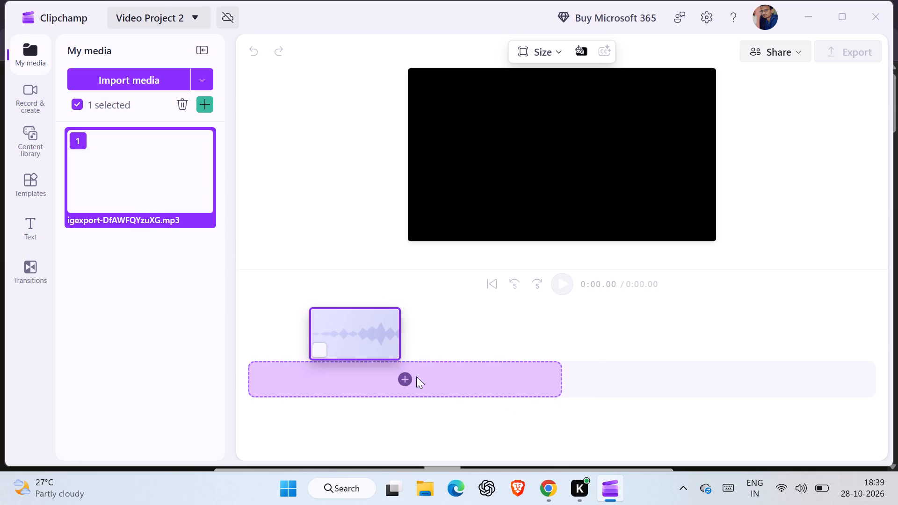
drag(416, 376, 422, 384)
key(space)
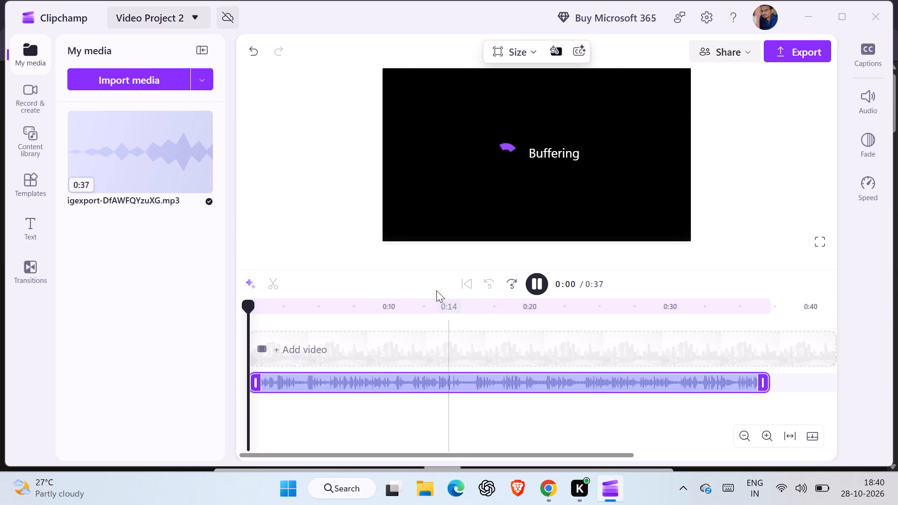
Open the audio settings for the timeline clip and check the explanation of noise suppression.
click(871, 99)
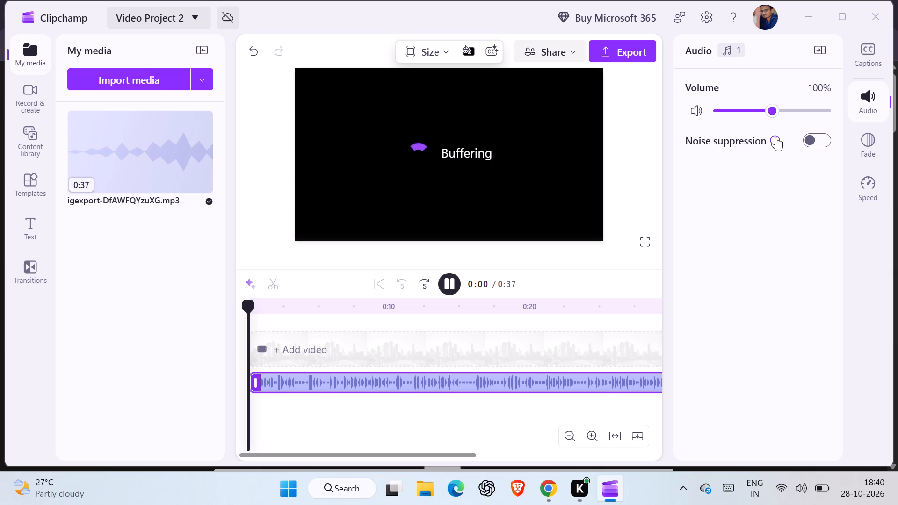
click(776, 137)
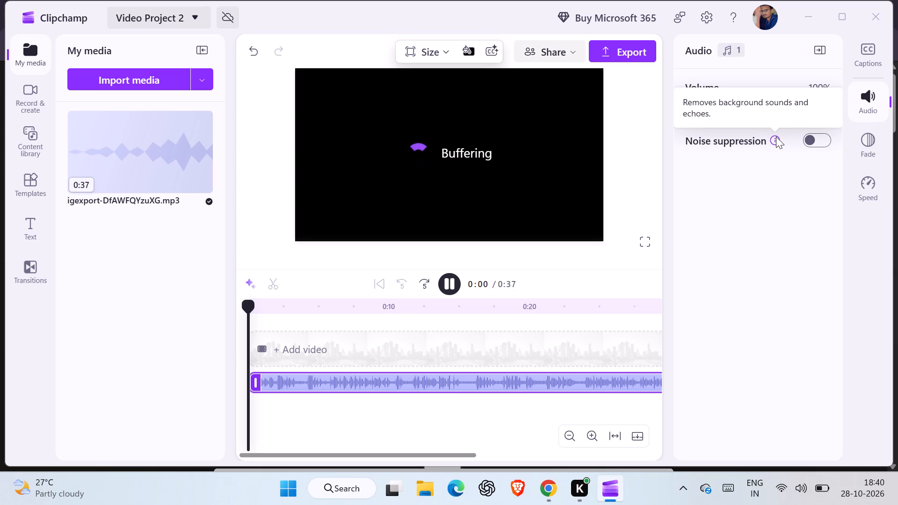
click(776, 137)
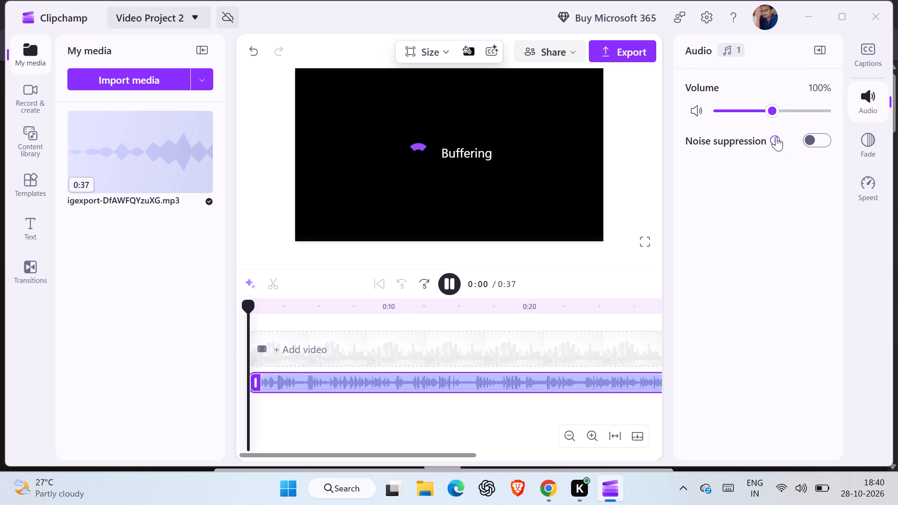
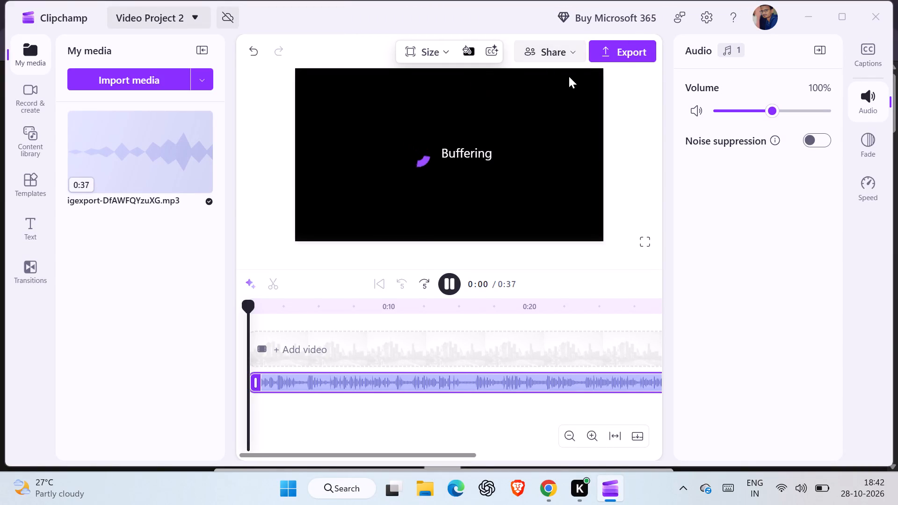
Pause and restart playback of the igexport-DfAWFQYzuXG.mp3 clip on the timeline to preview its audio.
double_click(447, 164)
double_click(331, 390)
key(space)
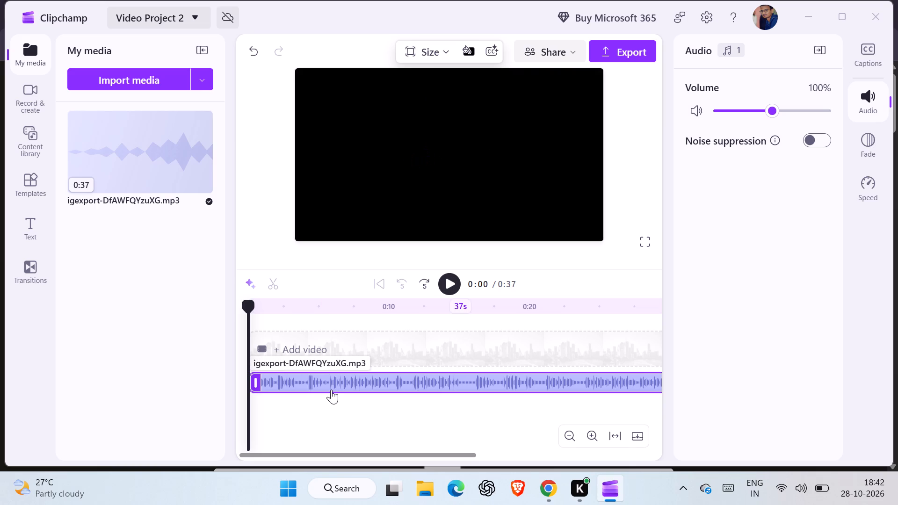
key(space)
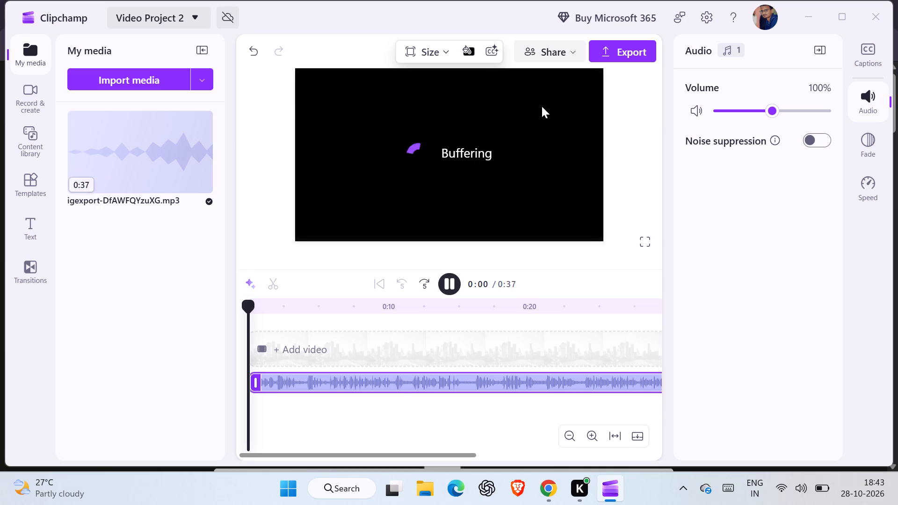
Undo placing the audio clip on the timeline and delete igexport-DfAWFQYzuXG.mp3 from the project's media.
click(246, 60)
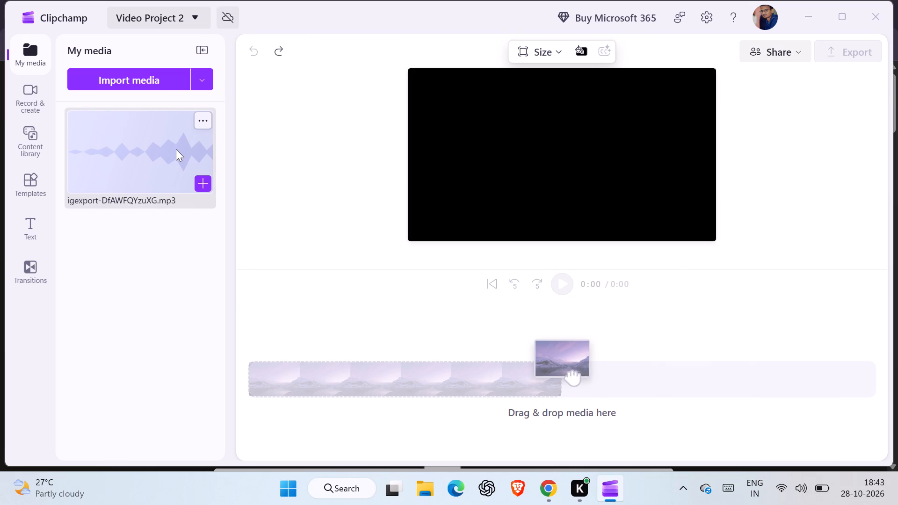
click(203, 122)
click(233, 169)
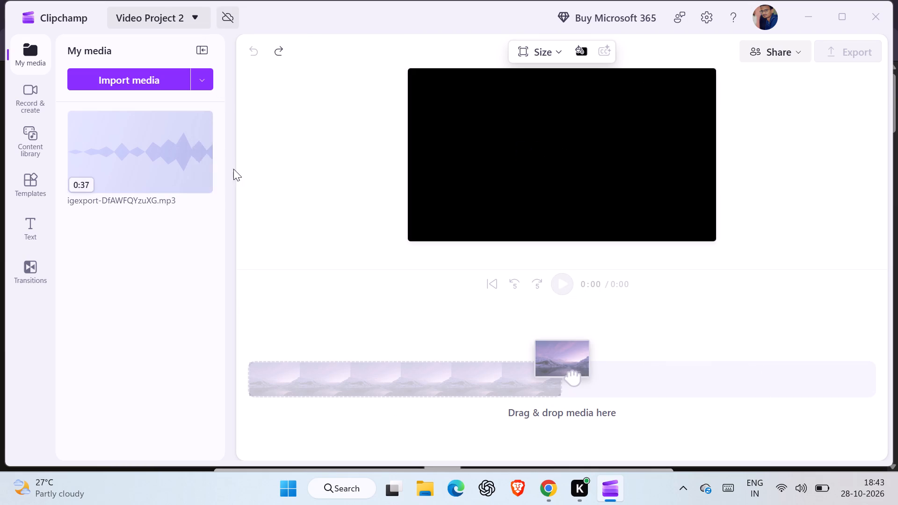
click(530, 263)
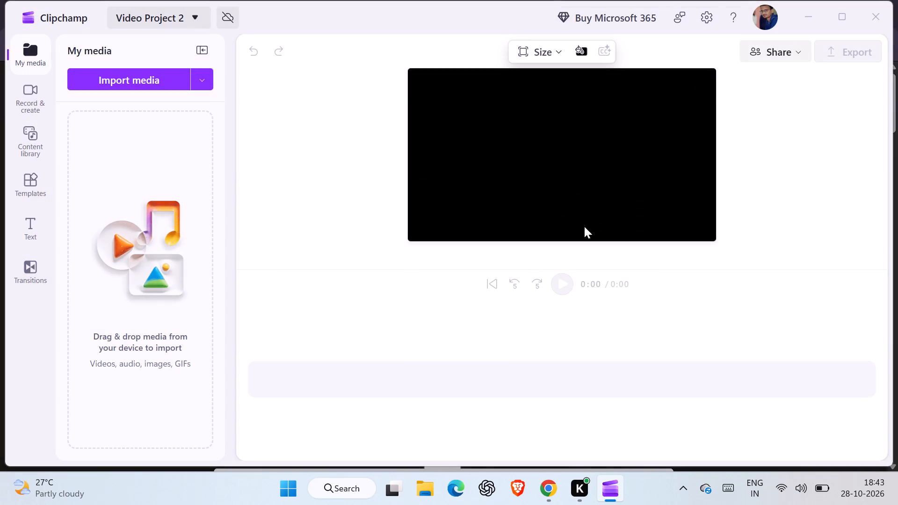
Maximize the emptied Video Project 2 window and close Clipchamp to return to the Chrome browser.
click(897, 0)
click(842, 25)
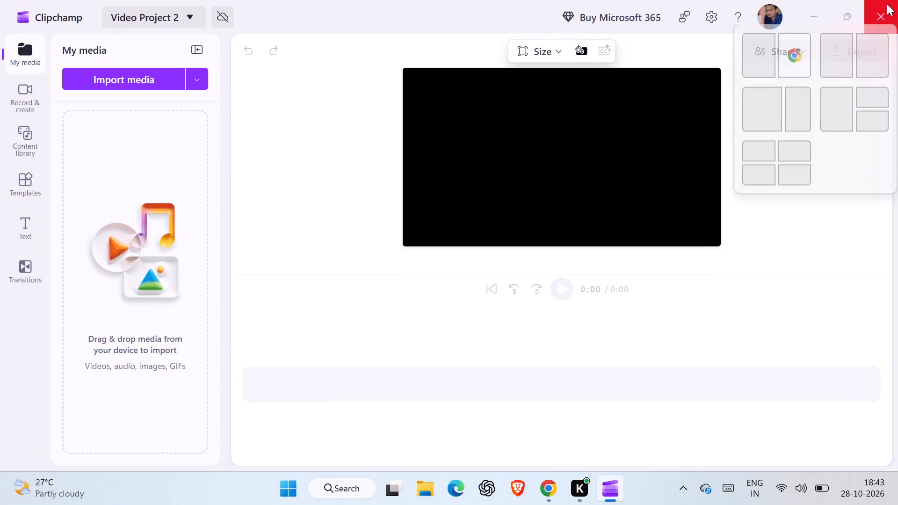
click(890, 4)
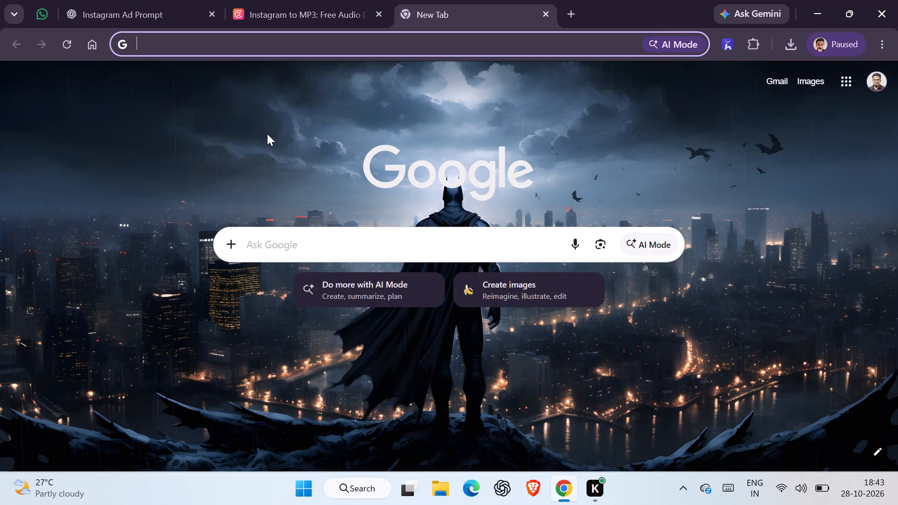
Open canva.com in the new browser tab.
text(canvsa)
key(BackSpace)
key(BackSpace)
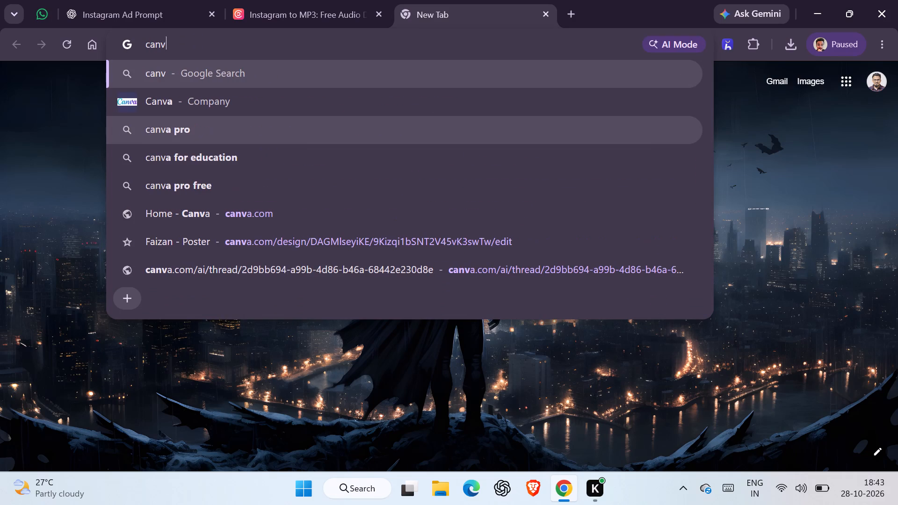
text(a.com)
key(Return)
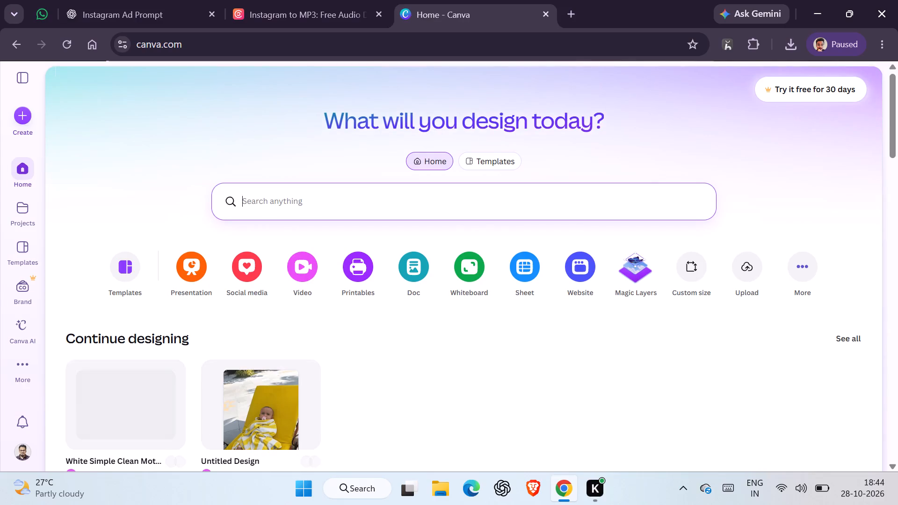
Open the profile's account options on the Canva home page.
click(22, 451)
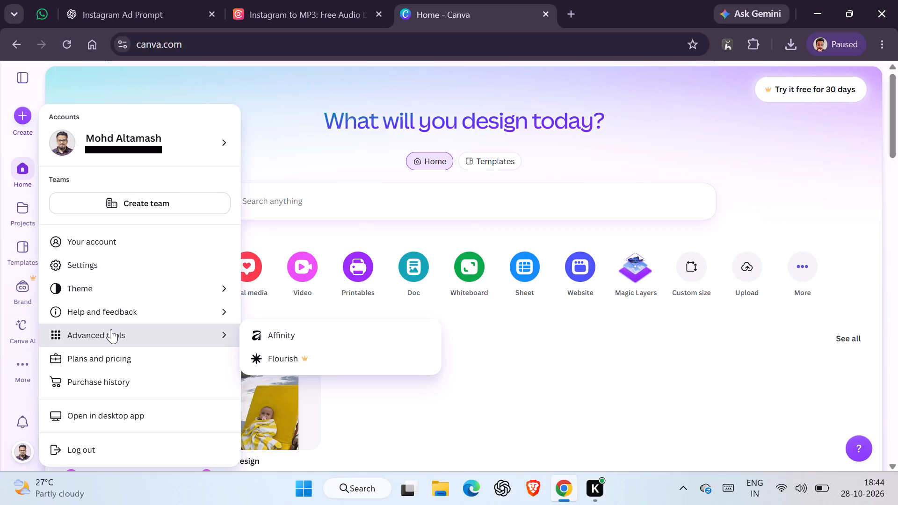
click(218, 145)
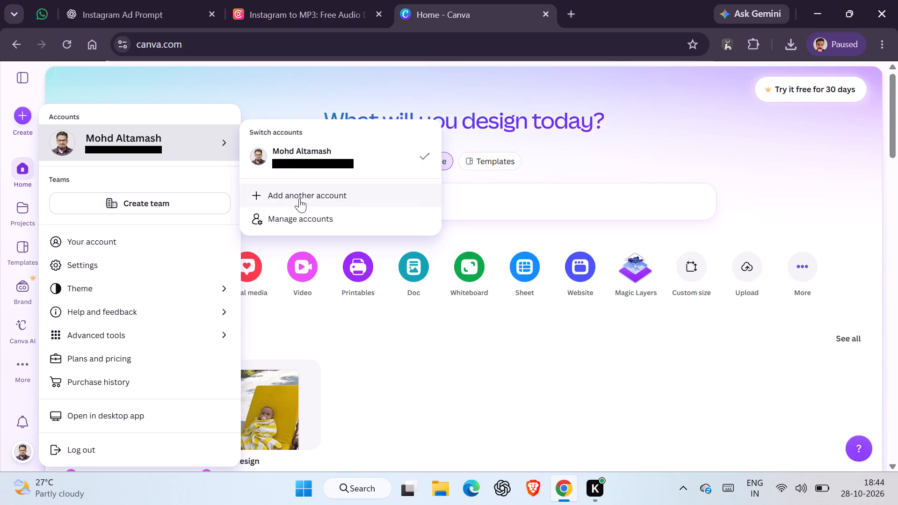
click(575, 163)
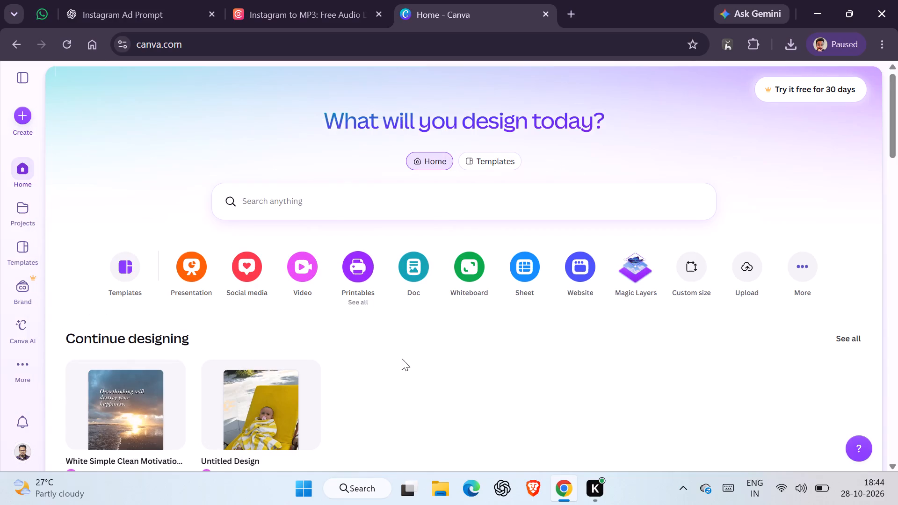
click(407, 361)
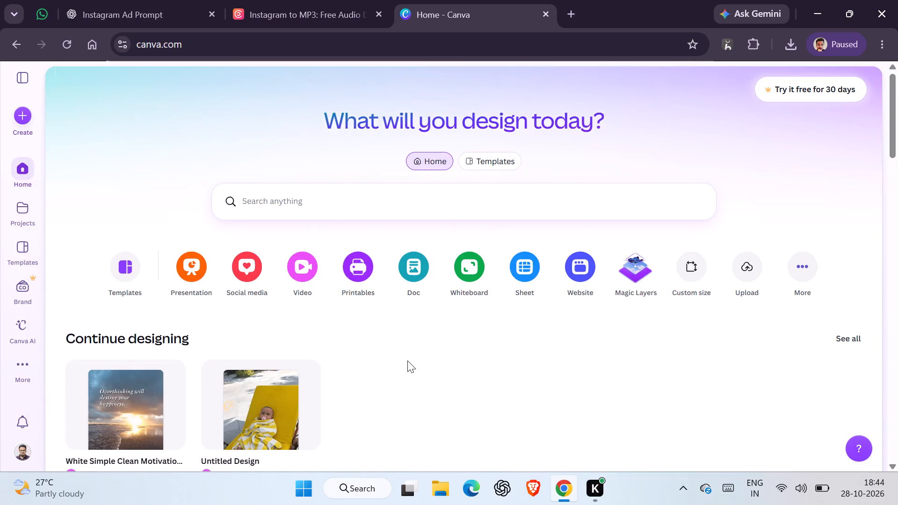
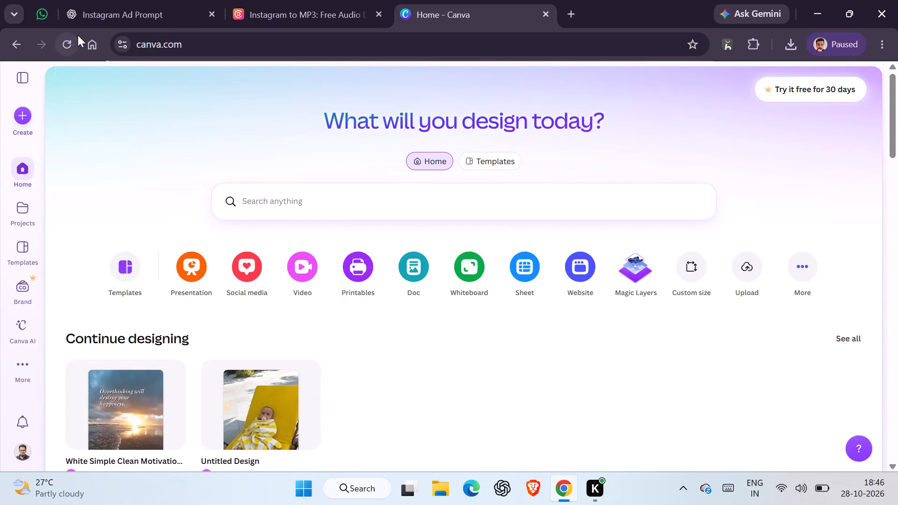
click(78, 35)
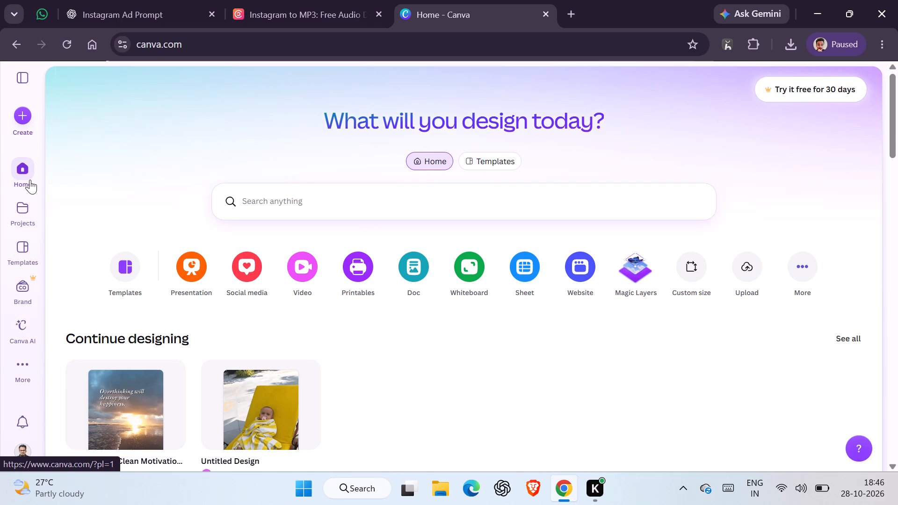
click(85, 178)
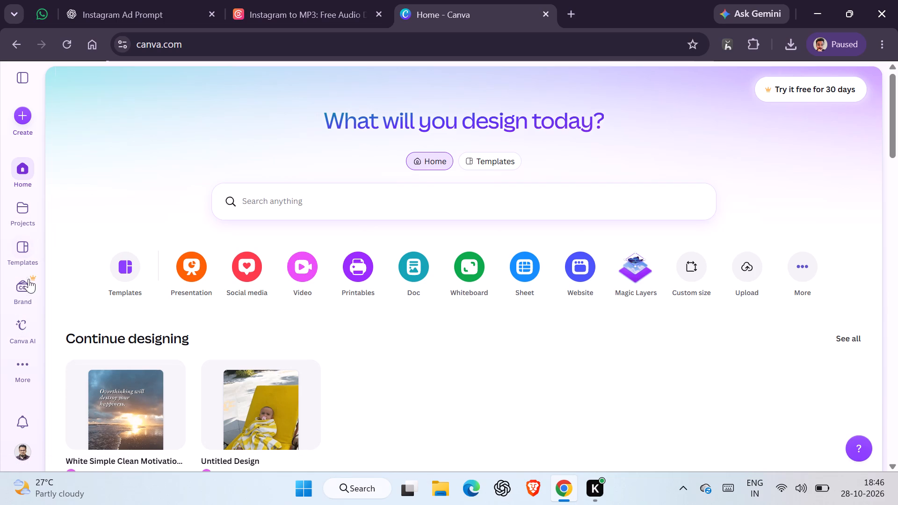
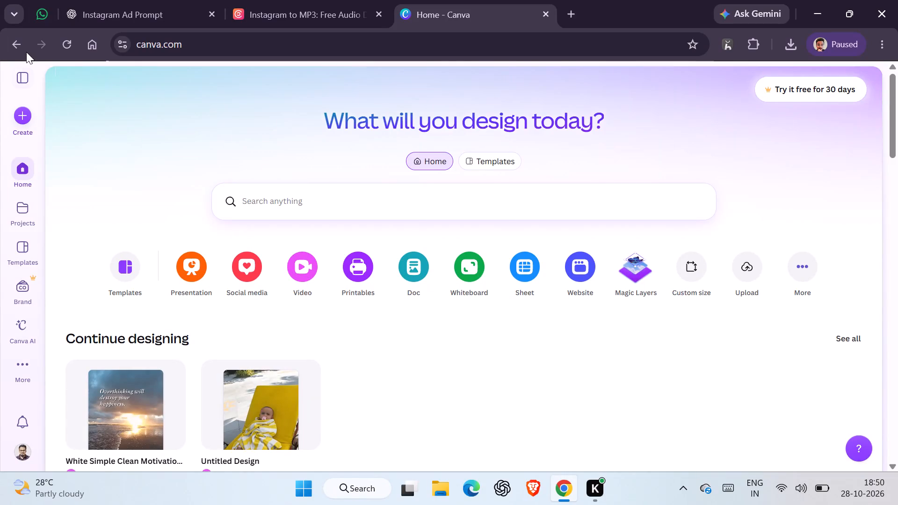
Reload the Canva home page.
click(66, 52)
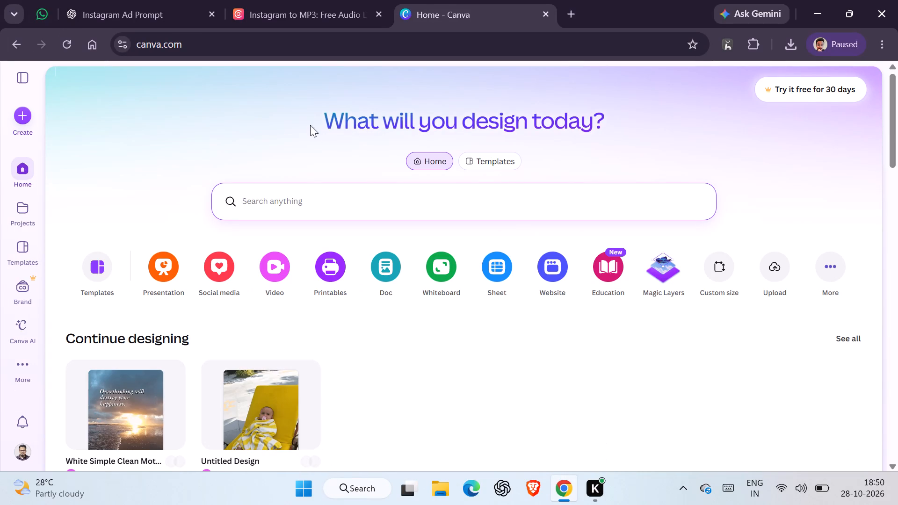
click(172, 188)
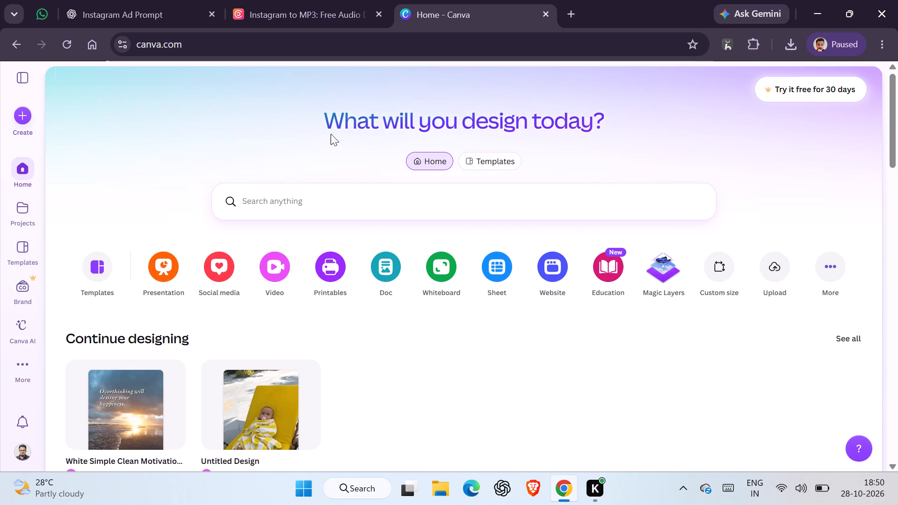
Open a new browser tab and enter gmail as the address to go to the Gmail inbox.
click(575, 22)
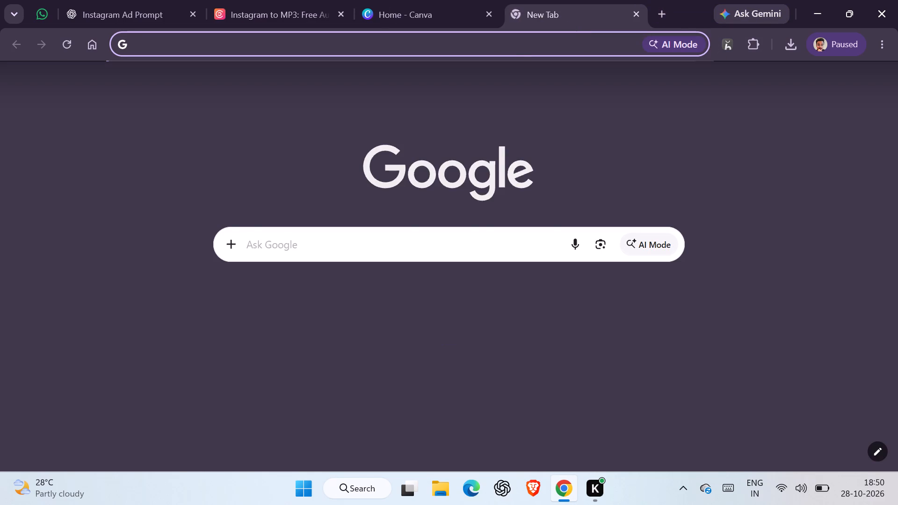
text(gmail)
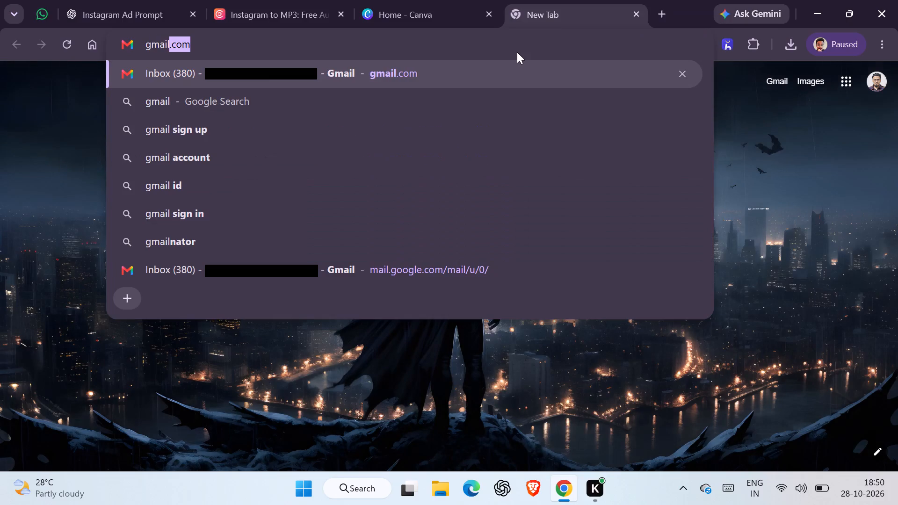
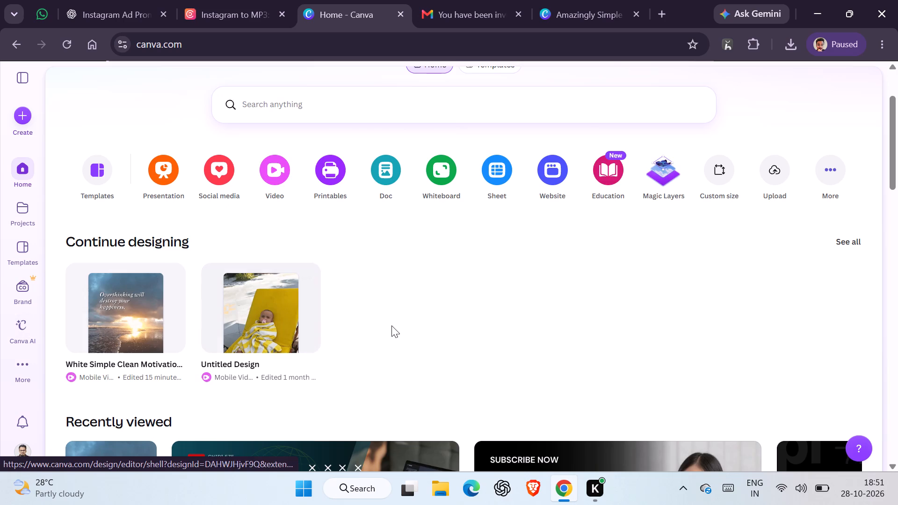
Search the Canva template library for "instagram reel".
scroll(391, 325, up, 3)
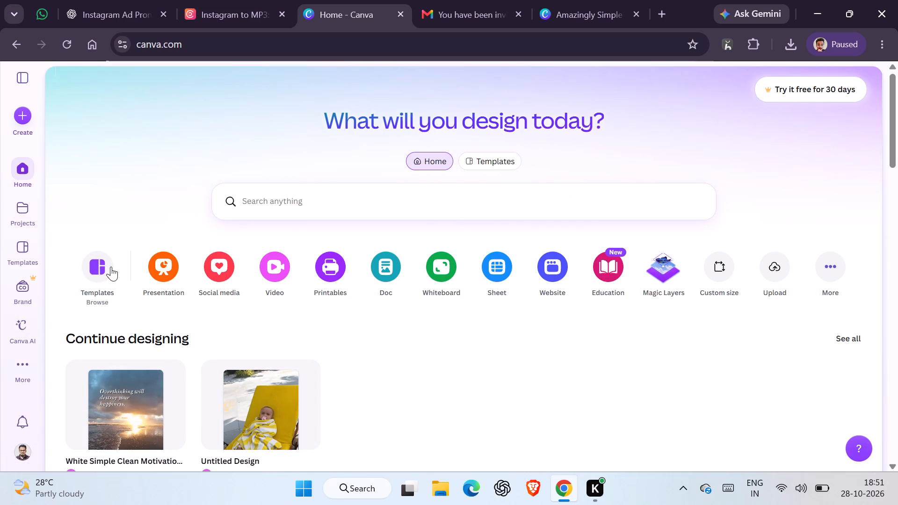
click(111, 268)
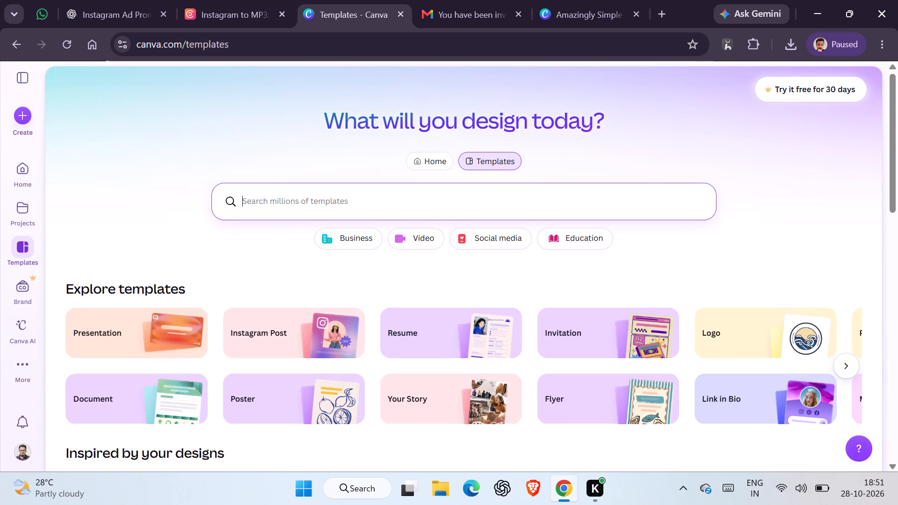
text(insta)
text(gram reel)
click(294, 245)
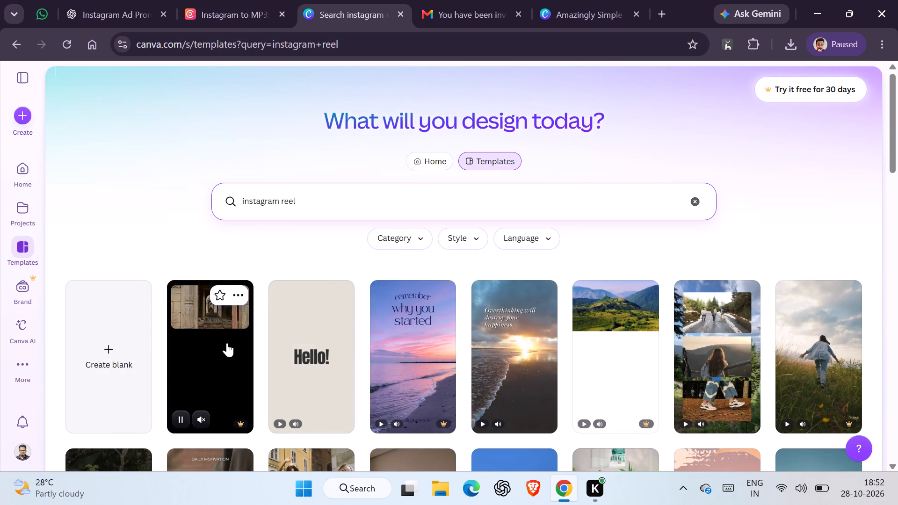
Try to use the Neutral Simple Travel Instagram Reel template, review the Canva Pro trial benefits, and return to the search results.
click(227, 343)
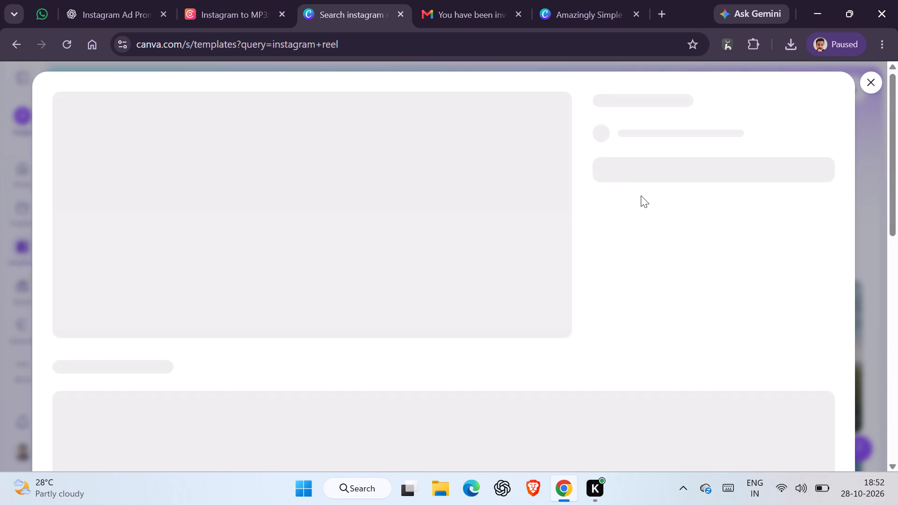
click(653, 216)
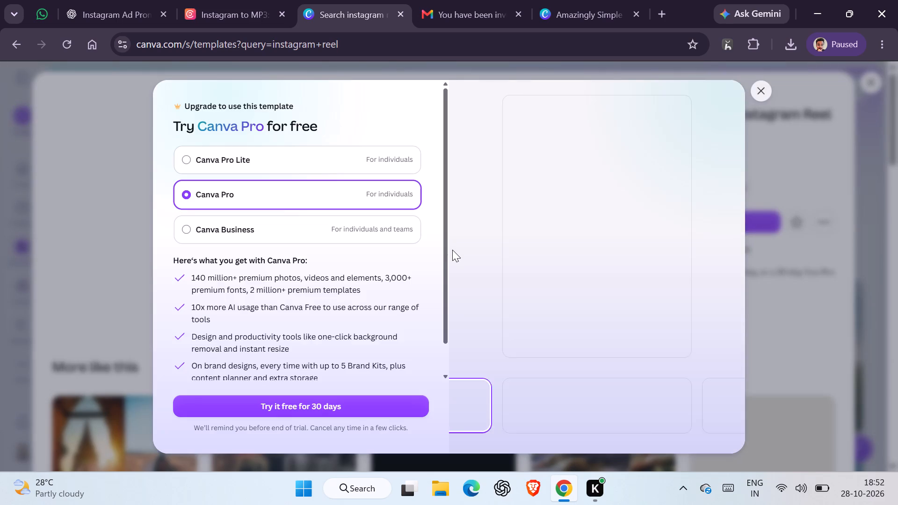
scroll(393, 321, down, 2)
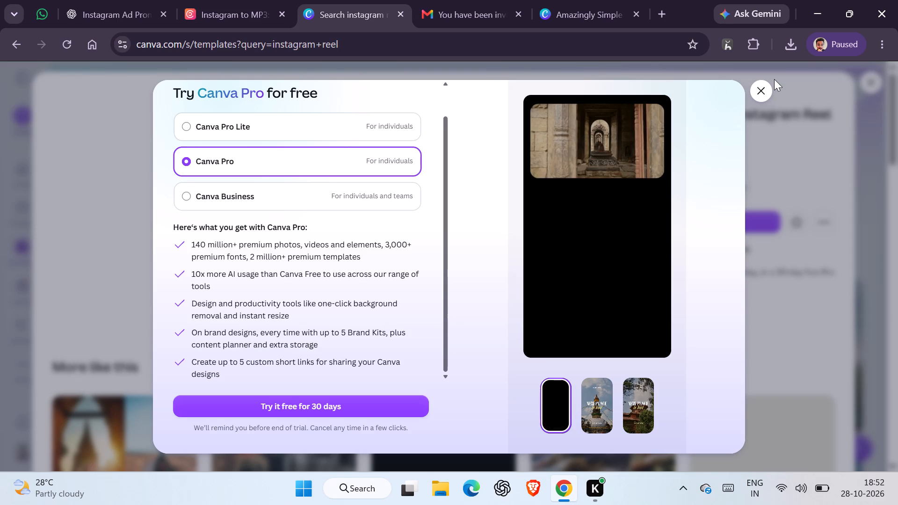
click(758, 90)
click(879, 82)
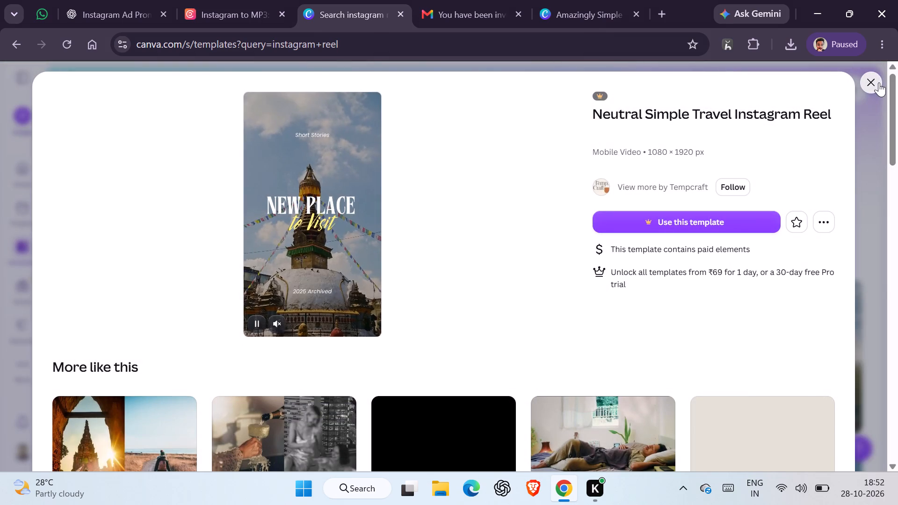
Log out of the current Canva account.
click(29, 449)
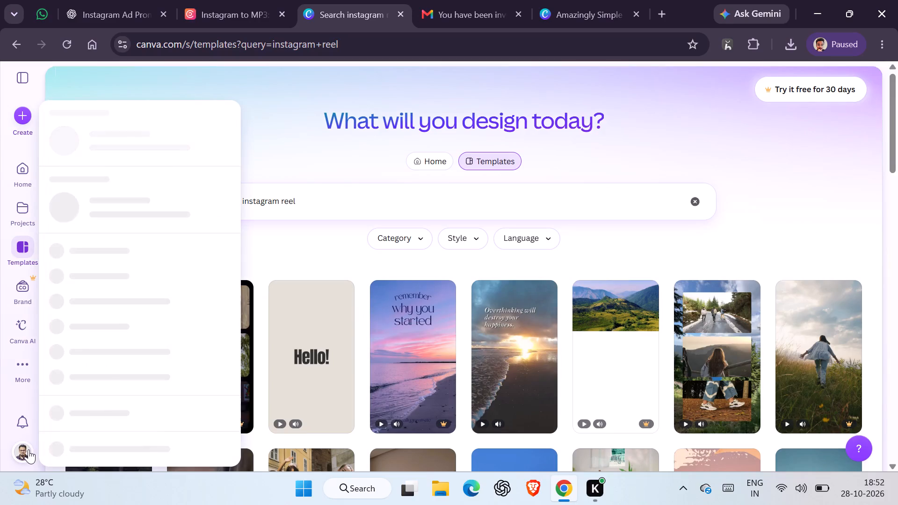
click(87, 443)
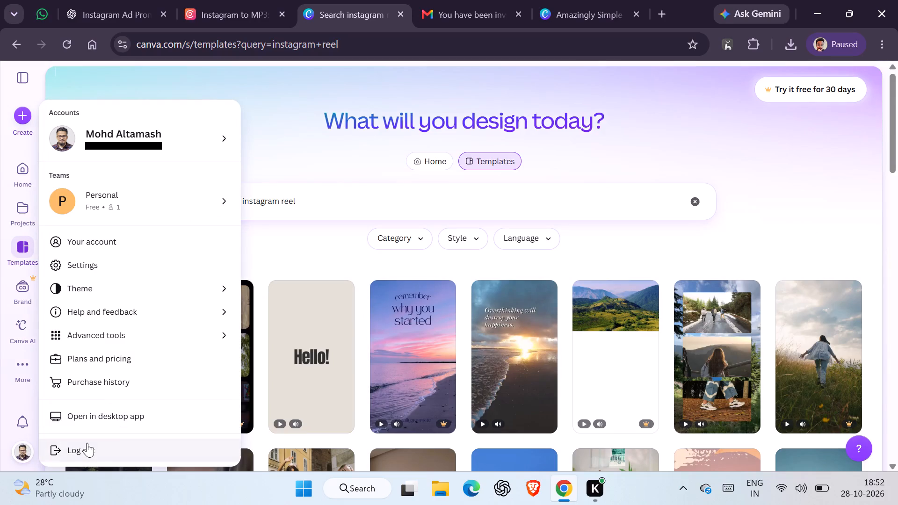
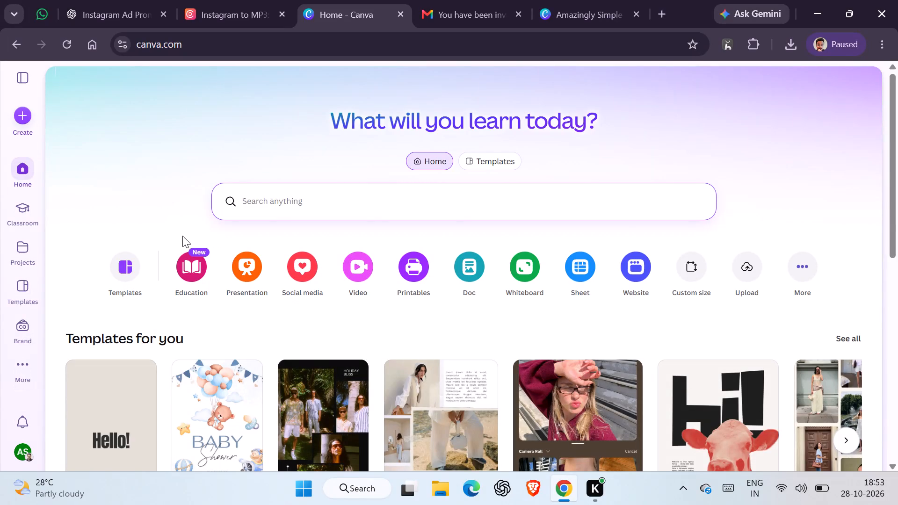
Search Canva's templates for "instagram reel".
click(146, 271)
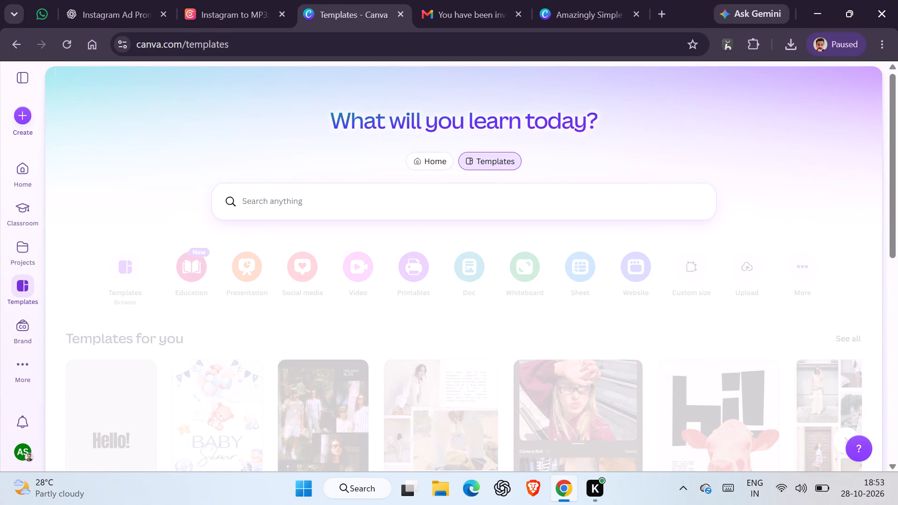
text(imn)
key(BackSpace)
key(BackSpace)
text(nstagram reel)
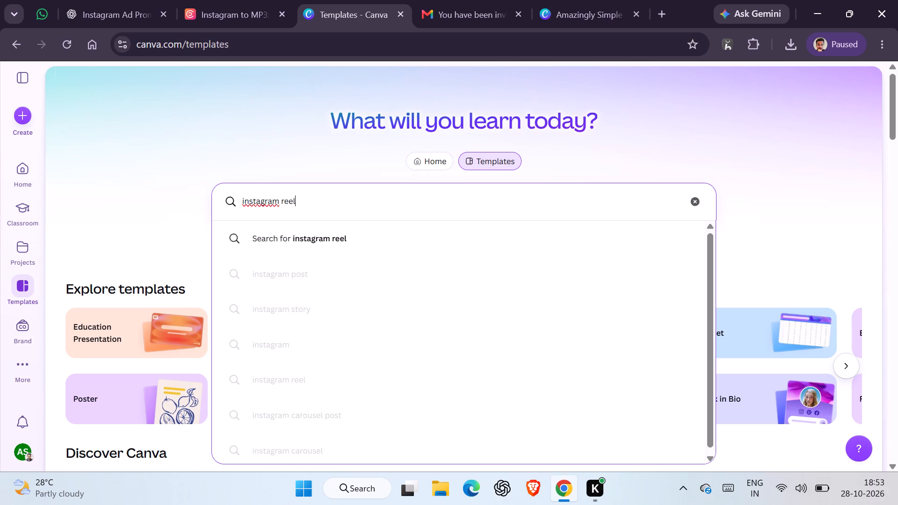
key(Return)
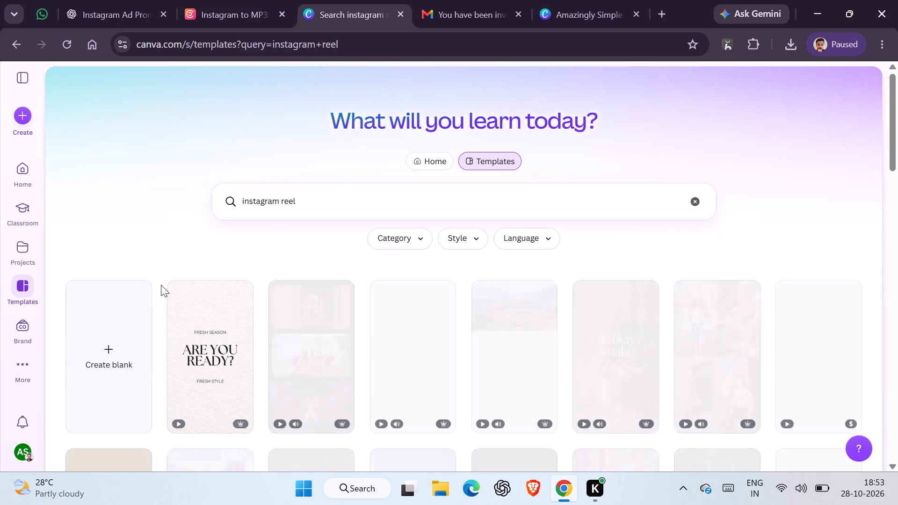
Choose the Neutral Simple Travel Instagram Reel template with the "New Place to Visit" design and open it for customization.
scroll(225, 344, down, 1)
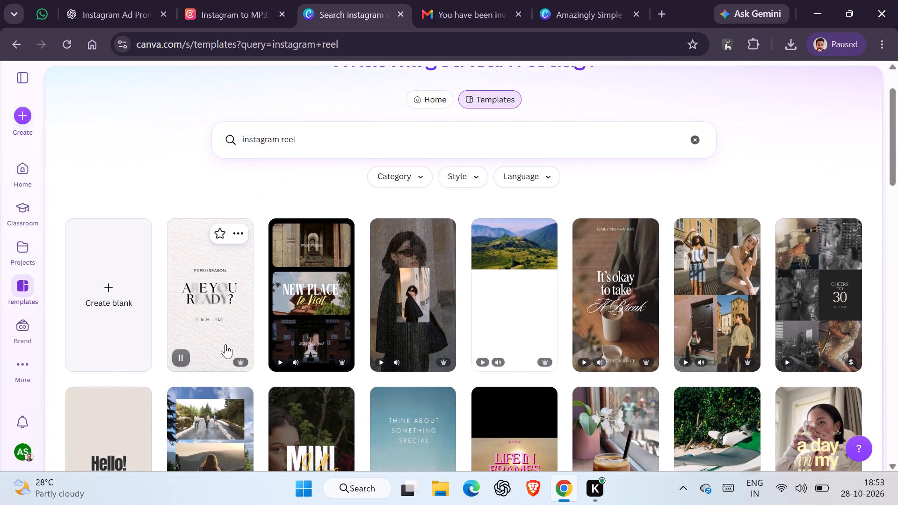
click(311, 330)
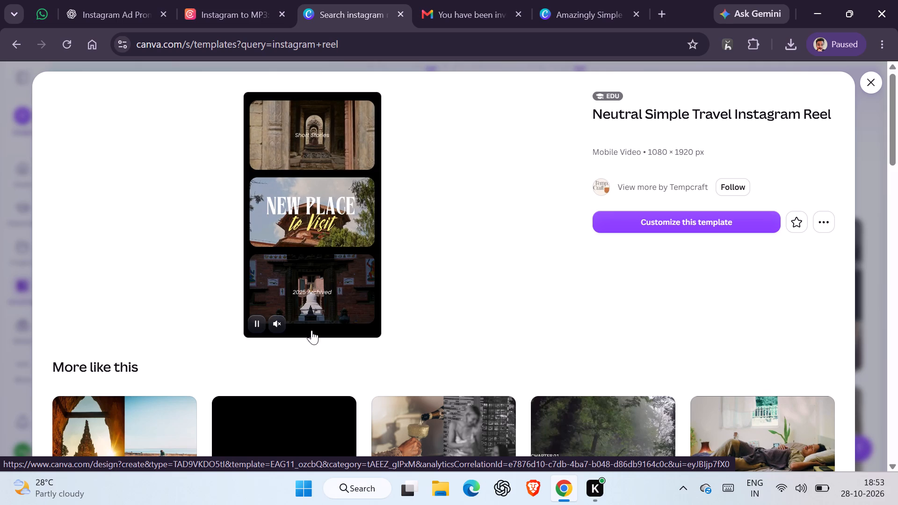
click(704, 233)
click(703, 232)
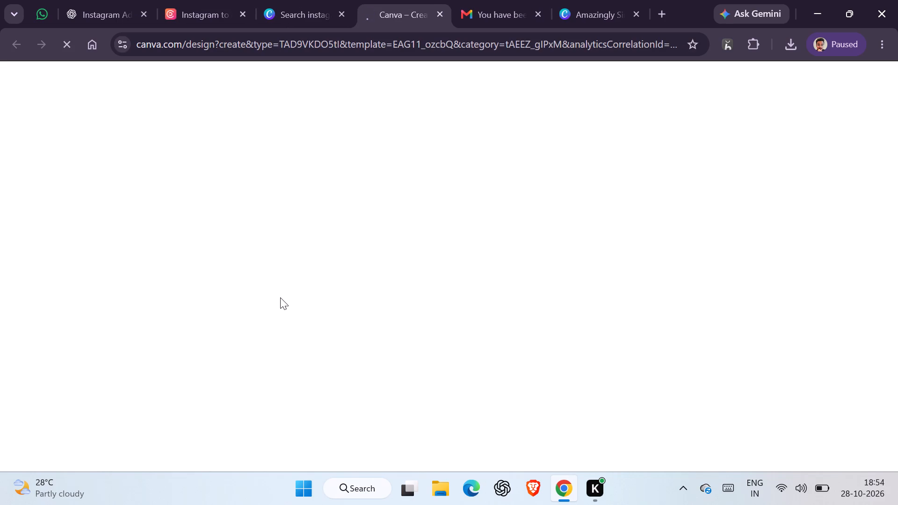
Close the extra Canva home page tab and the Gmail invitation tab, keeping the travel reel design open.
click(635, 15)
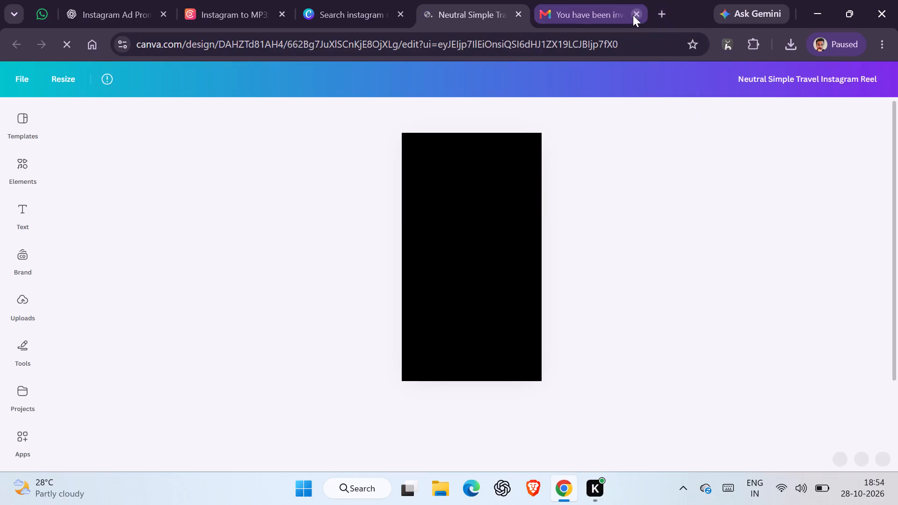
click(633, 15)
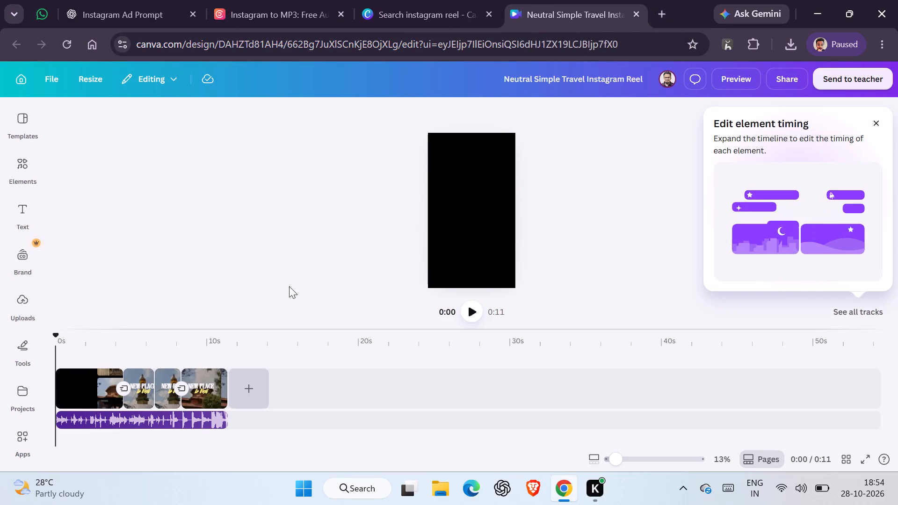
Dismiss the element timing tip and play the Neutral Simple Travel Instagram Reel template.
click(875, 122)
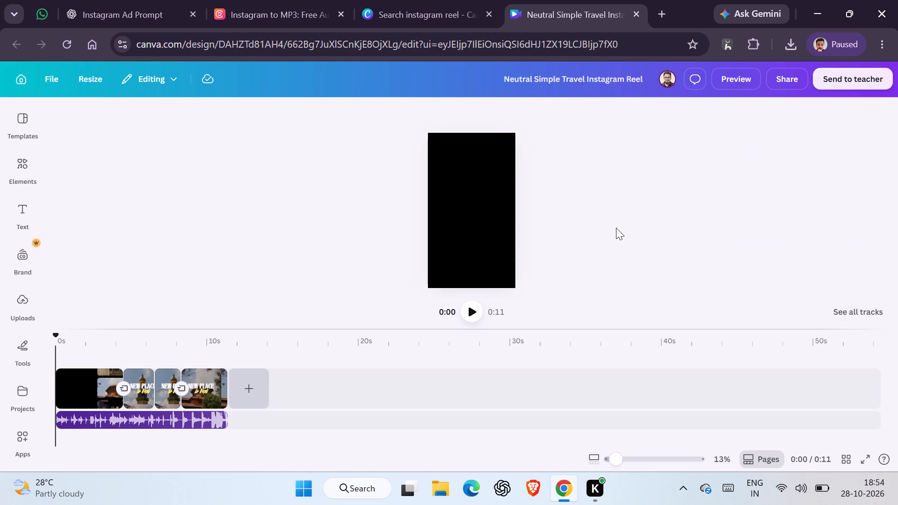
scroll(289, 313, down, 1)
click(472, 308)
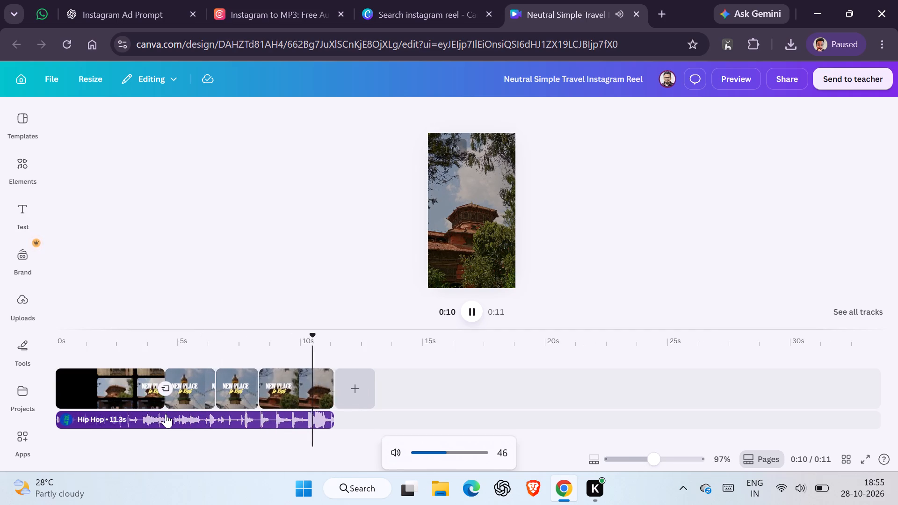
Delete all the template's clips and their black background from the timeline, leaving a single blank page.
click(152, 386)
key(Delete)
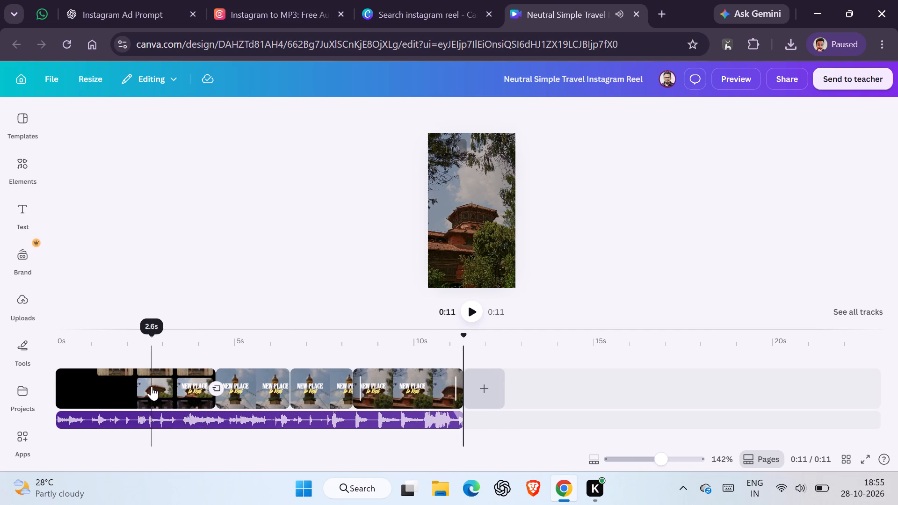
click(129, 386)
key(Delete)
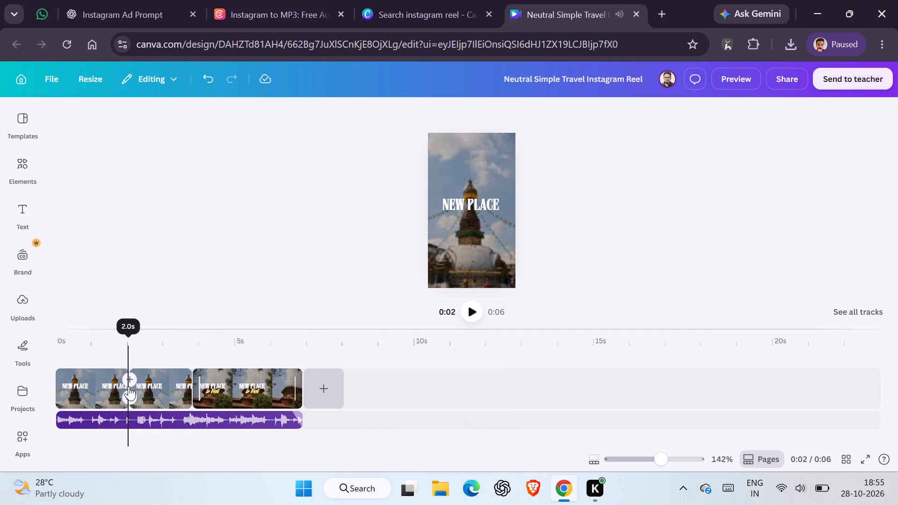
click(147, 386)
key(Delete)
click(124, 389)
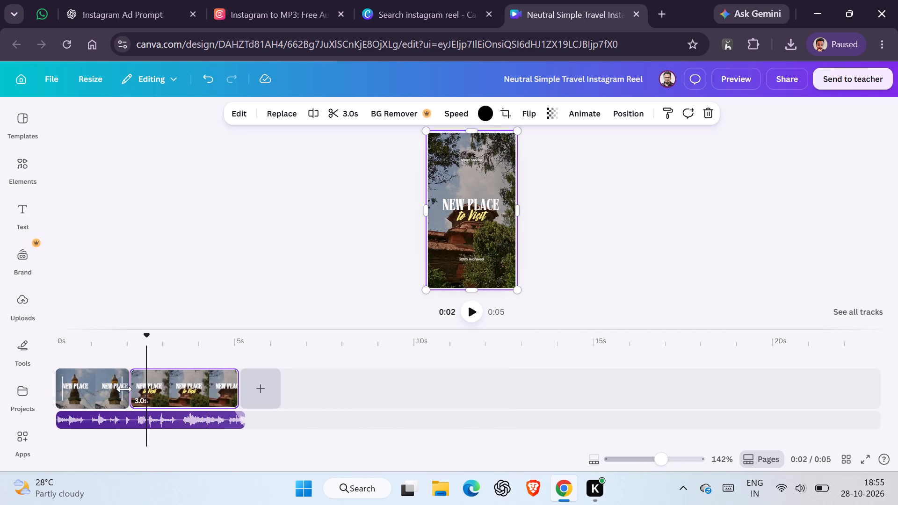
click(119, 390)
key(Delete)
click(119, 390)
key(Delete)
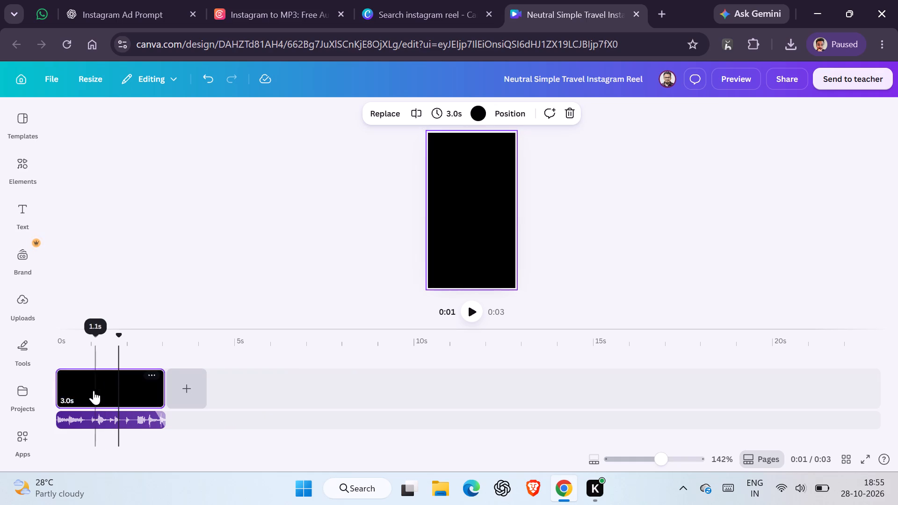
click(94, 390)
key(Delete)
Delete the template's Hip Hop audio track from the timeline.
click(100, 414)
key(Delete)
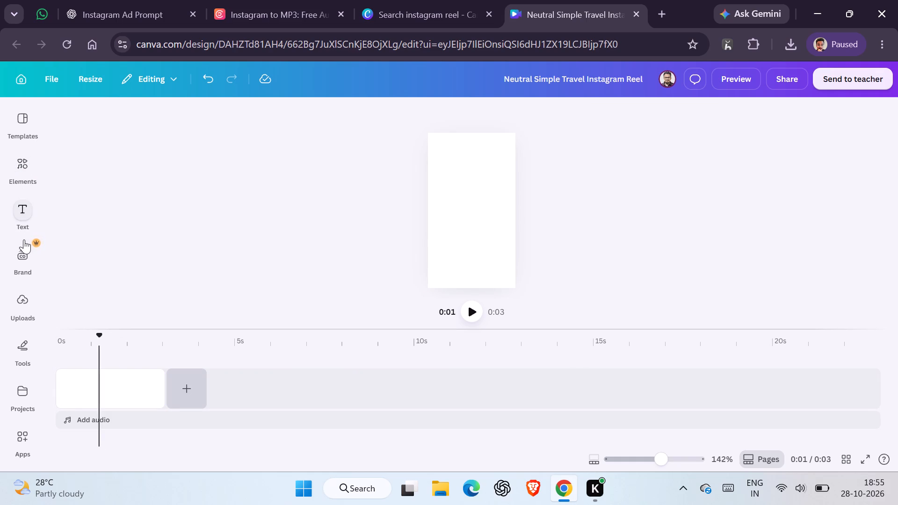
Upload the file igexport-DfAWFQYzuXG.mp3 from the Downloads folder to the design's uploads.
click(27, 306)
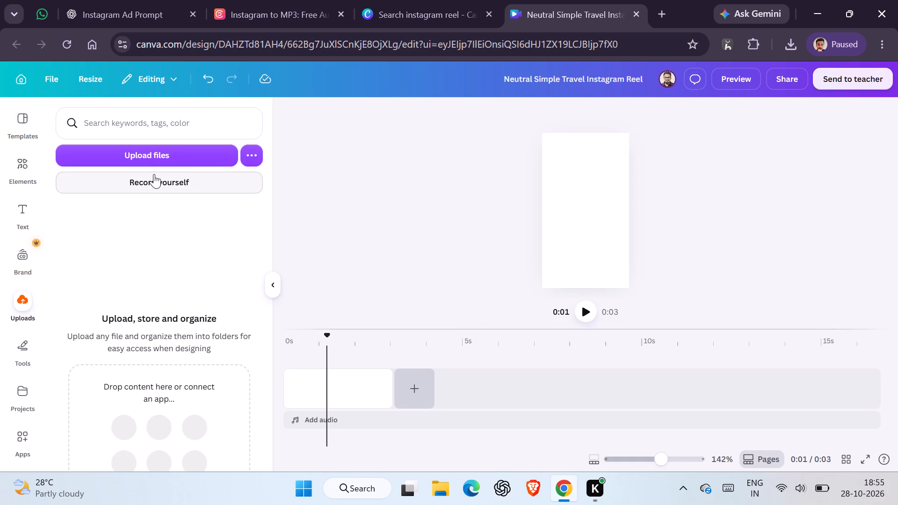
click(170, 162)
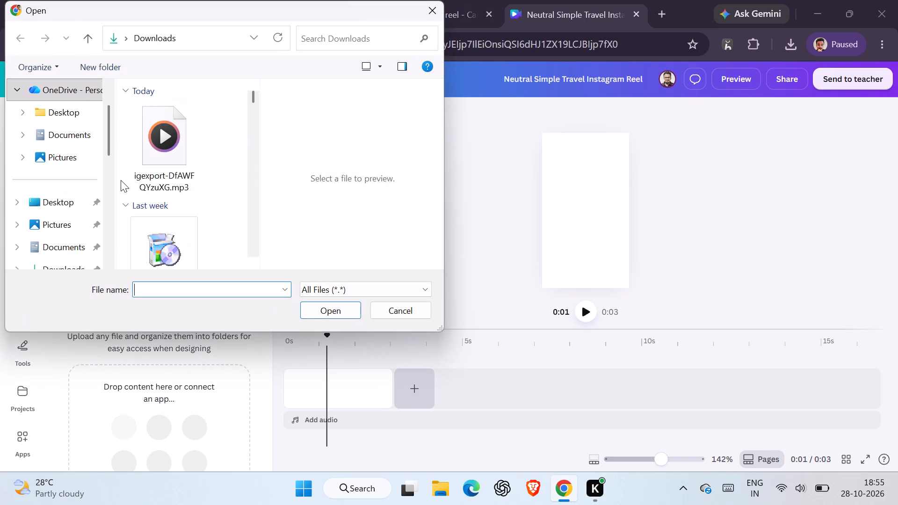
click(156, 171)
key(Return)
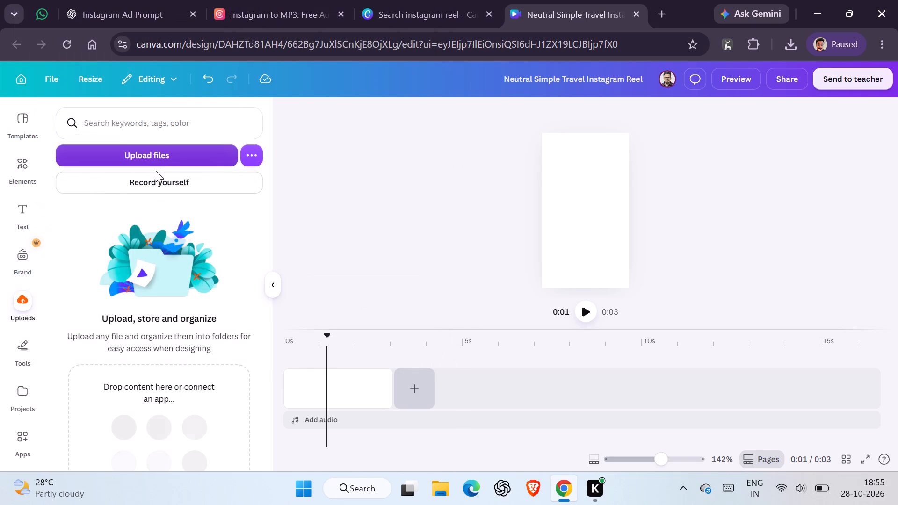
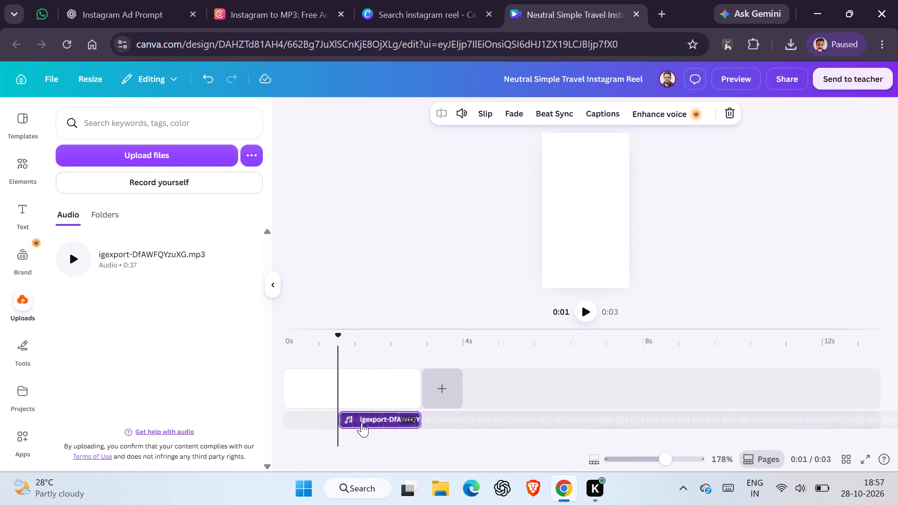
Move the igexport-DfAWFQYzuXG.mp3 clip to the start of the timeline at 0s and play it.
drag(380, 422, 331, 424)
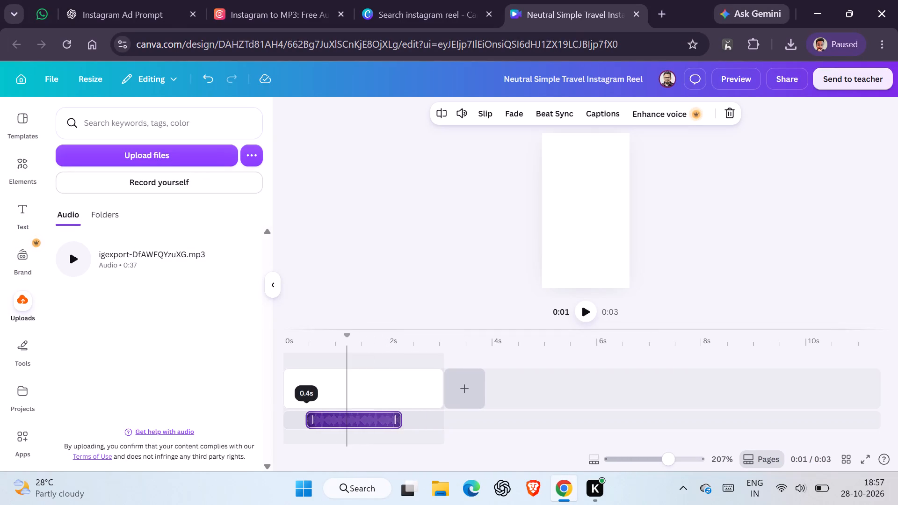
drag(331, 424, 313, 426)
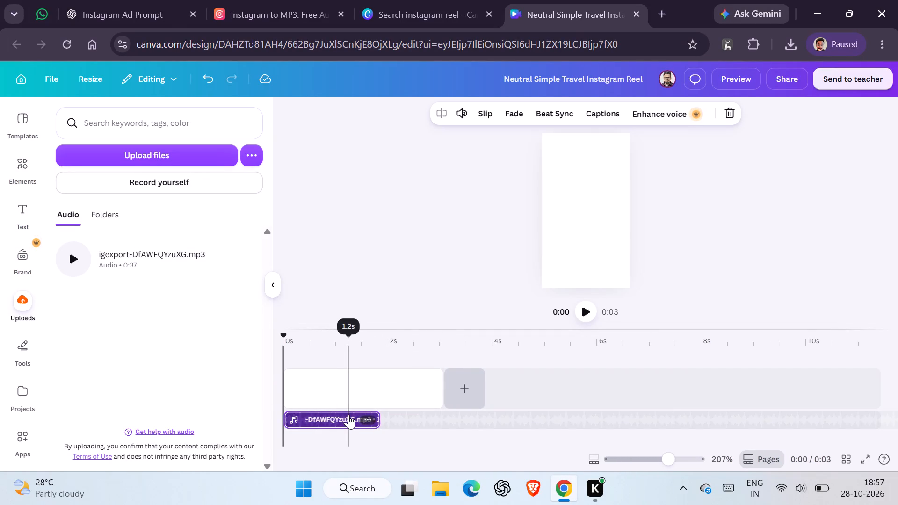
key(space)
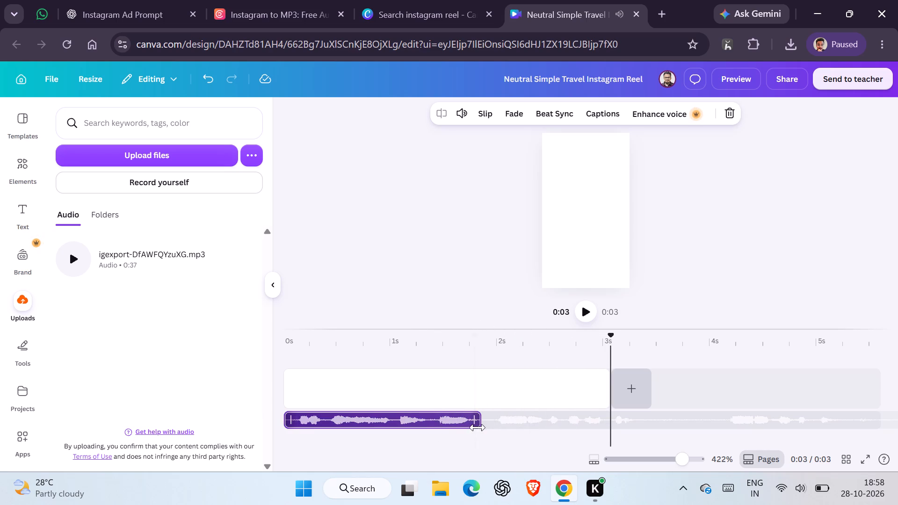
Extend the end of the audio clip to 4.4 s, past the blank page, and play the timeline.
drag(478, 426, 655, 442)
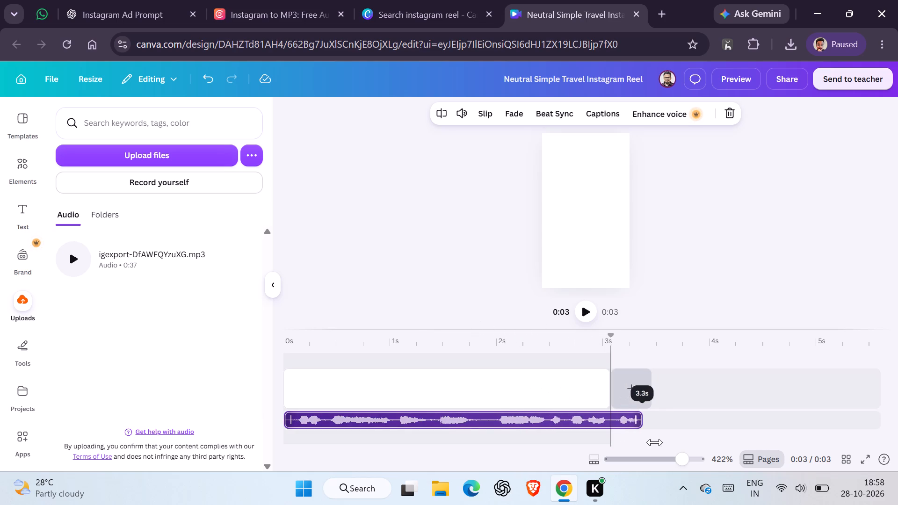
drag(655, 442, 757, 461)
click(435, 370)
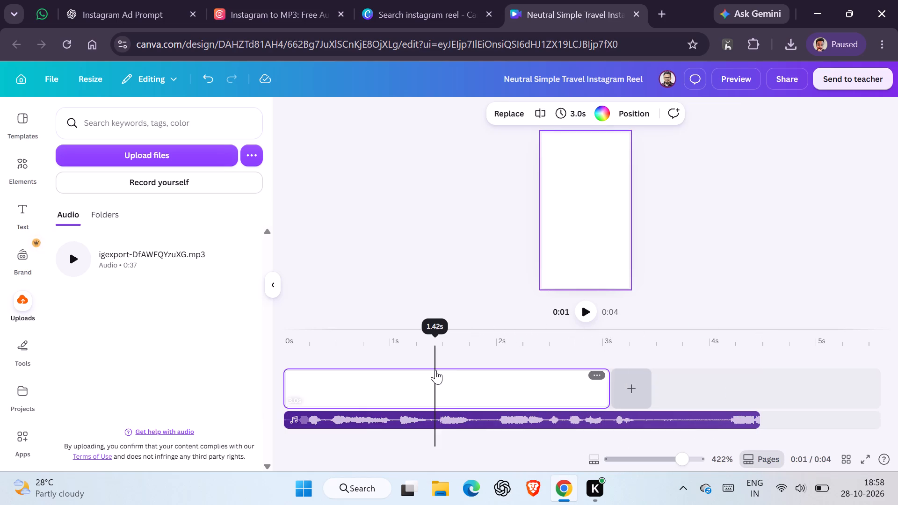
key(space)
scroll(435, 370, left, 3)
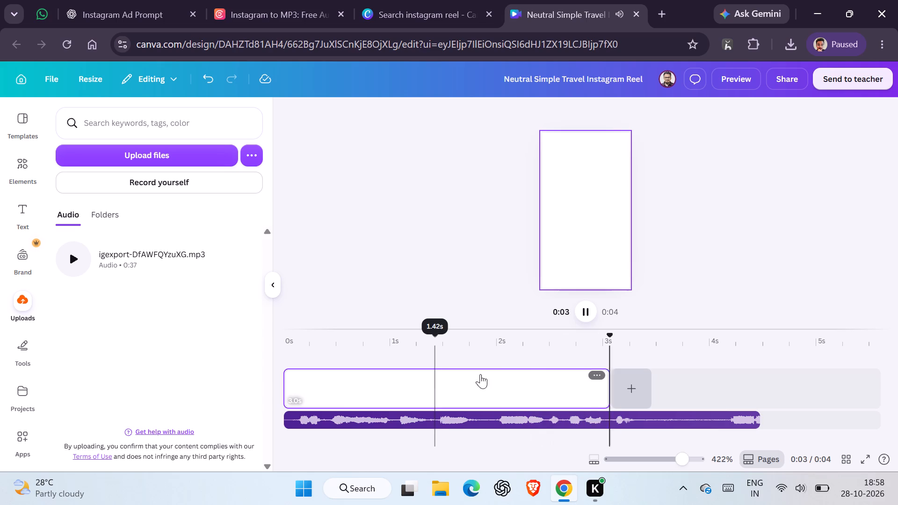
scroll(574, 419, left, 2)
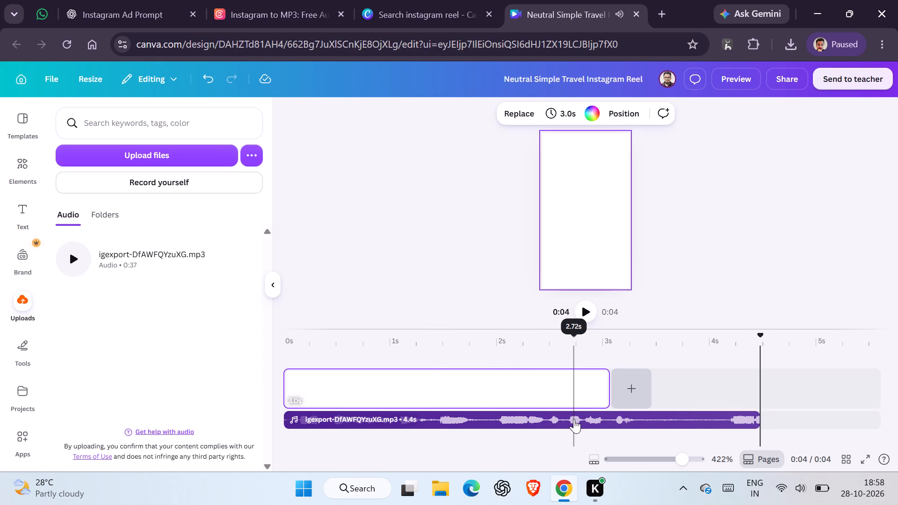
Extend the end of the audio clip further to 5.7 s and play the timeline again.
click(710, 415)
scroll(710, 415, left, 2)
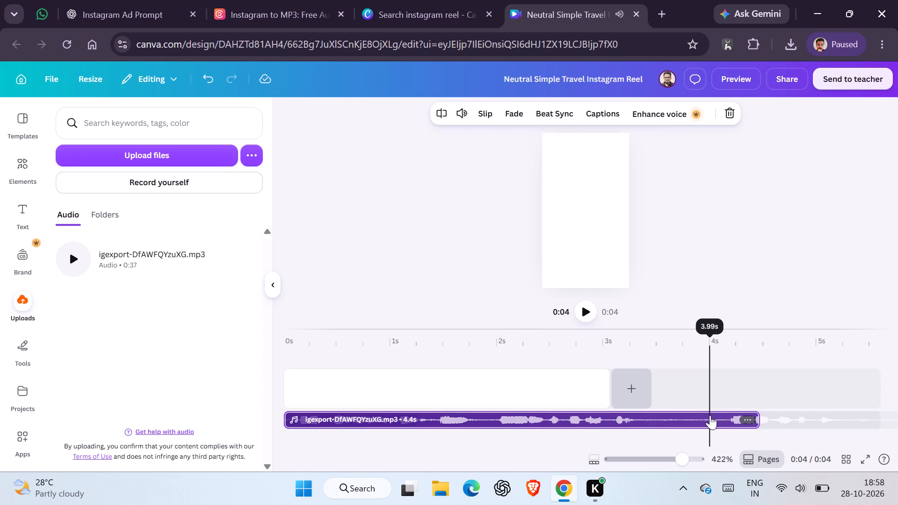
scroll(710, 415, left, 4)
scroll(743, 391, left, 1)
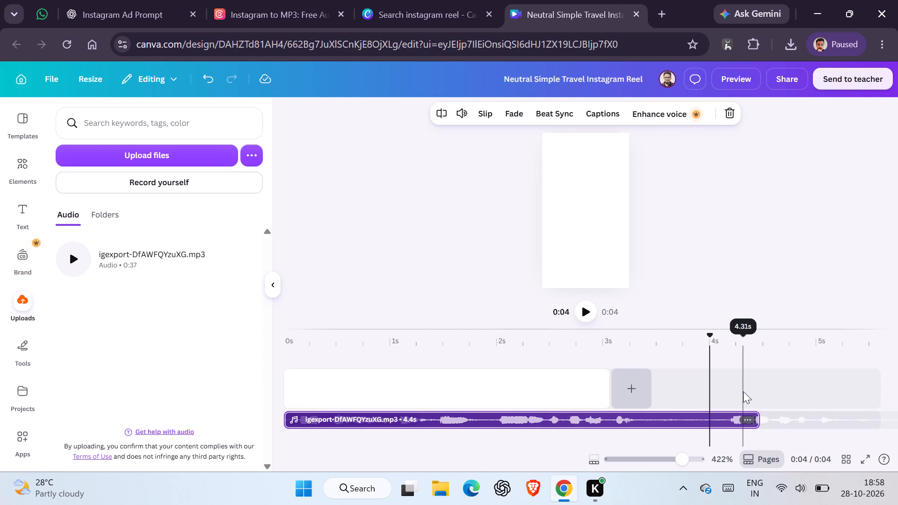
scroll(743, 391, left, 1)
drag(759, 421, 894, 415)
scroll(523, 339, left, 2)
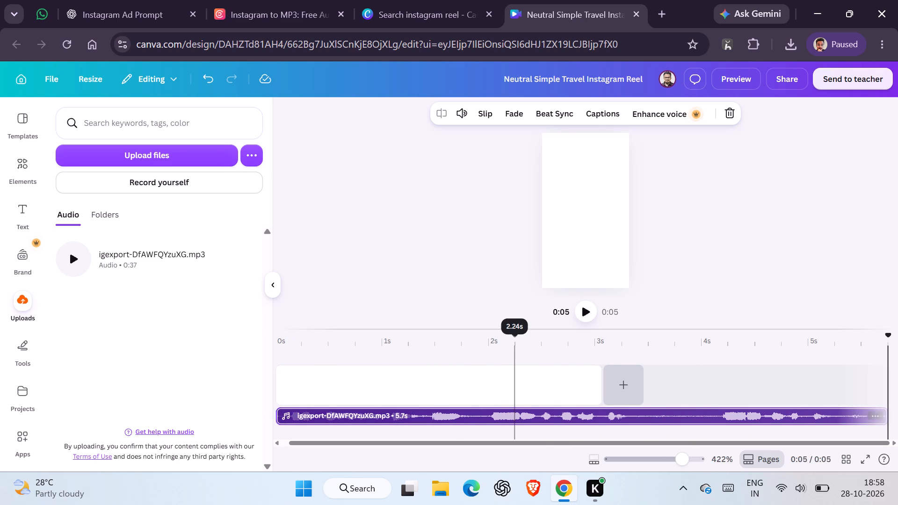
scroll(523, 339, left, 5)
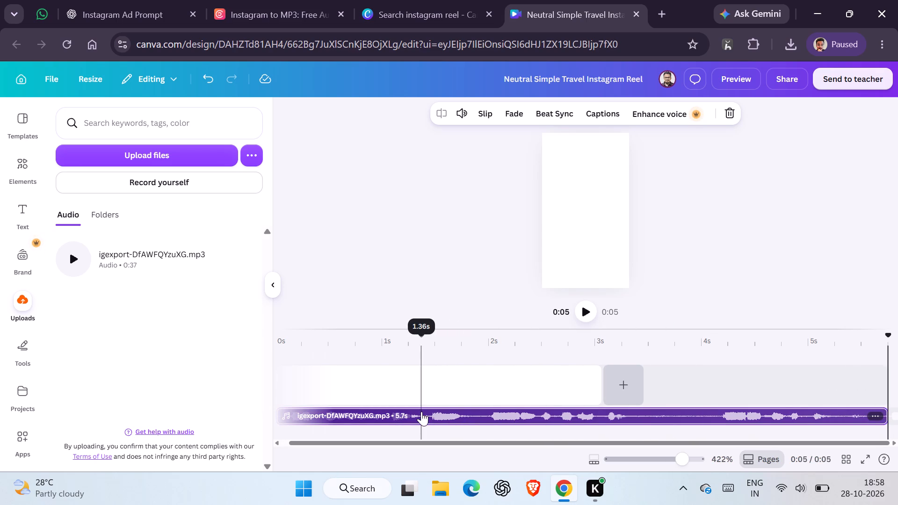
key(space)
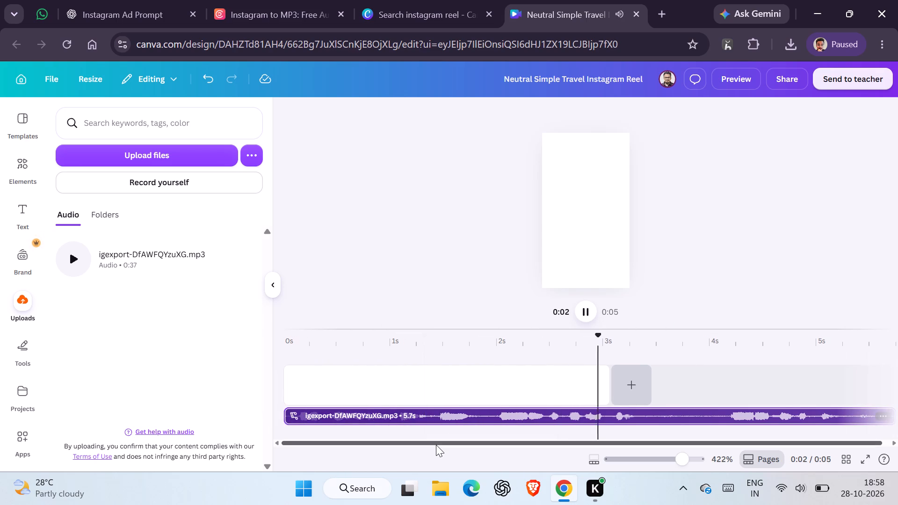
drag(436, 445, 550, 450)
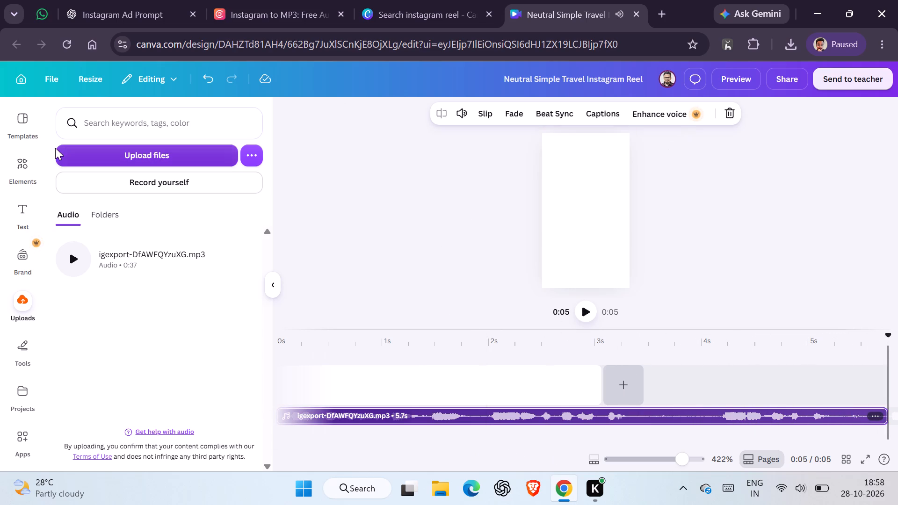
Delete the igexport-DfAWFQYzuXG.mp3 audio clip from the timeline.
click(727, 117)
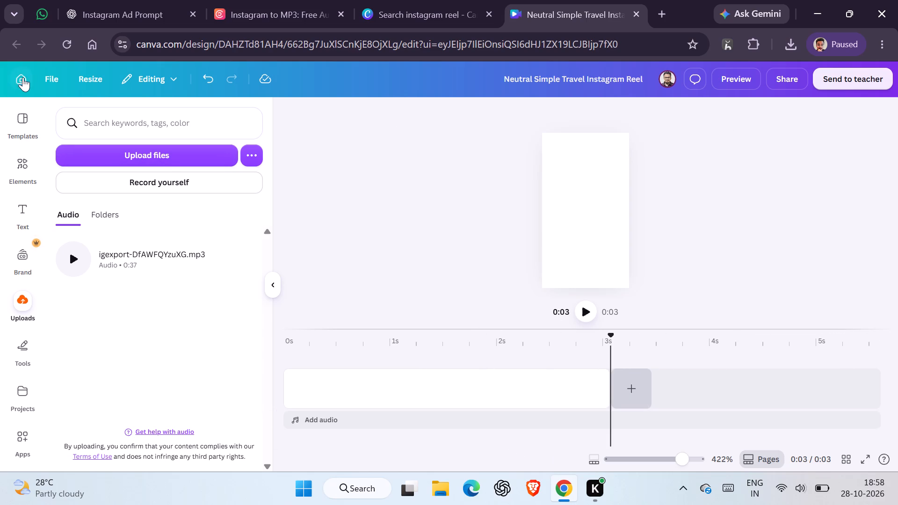
Move the Neutral Simple Travel Instagram Reel design to Trash.
click(50, 81)
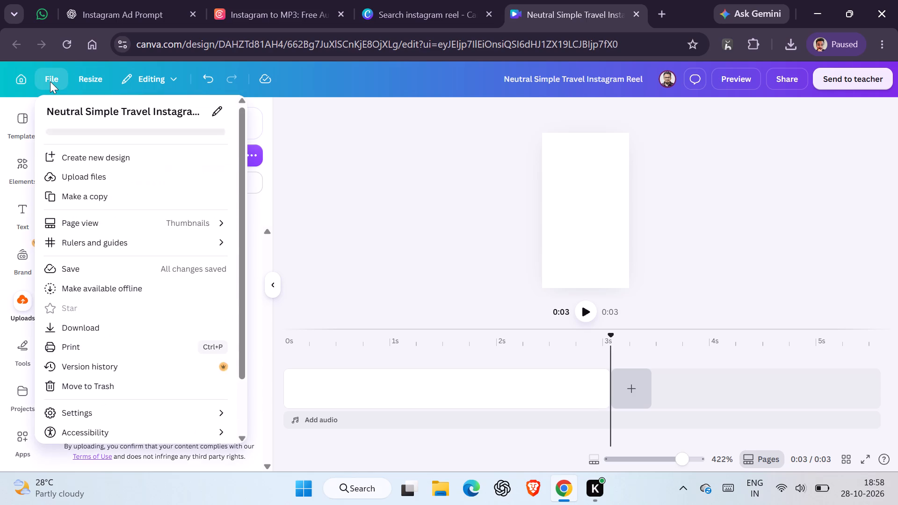
scroll(127, 374, down, 2)
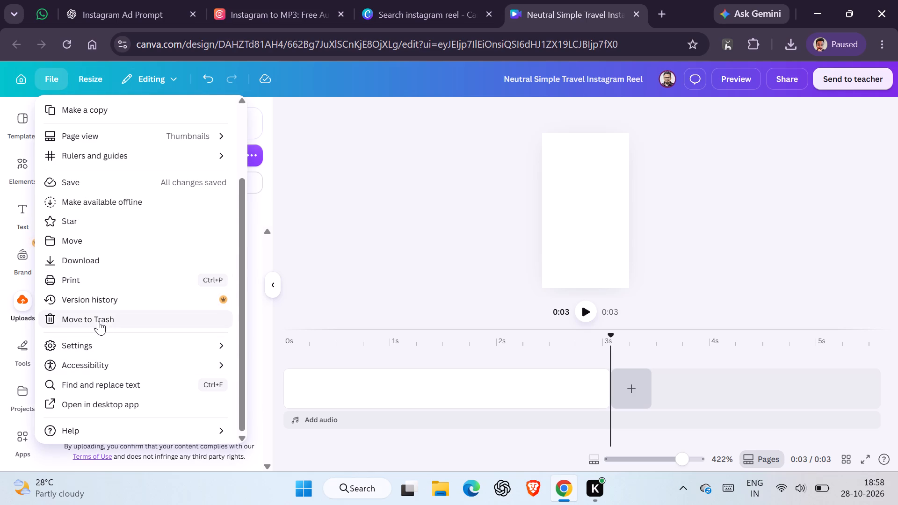
click(99, 321)
click(569, 310)
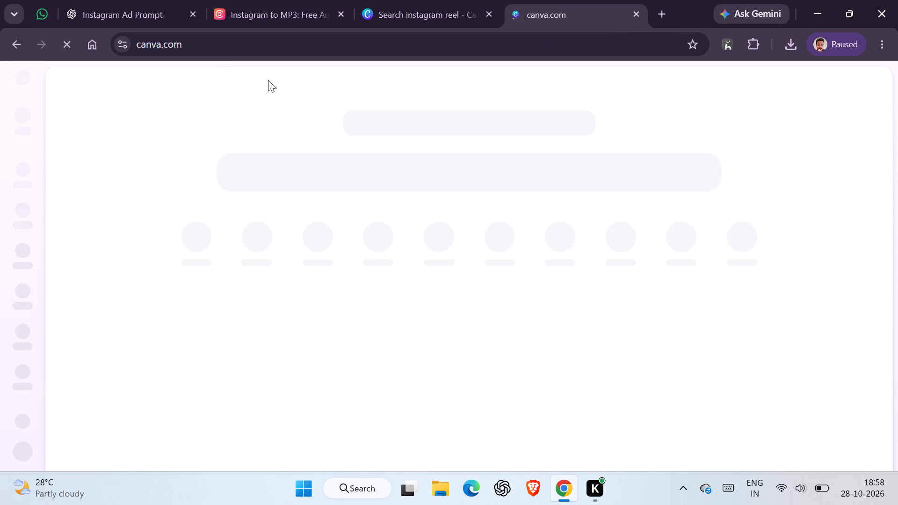
Close the extra Canva home tab and dismiss the Neutral Simple Travel Instagram Reel template preview.
click(459, 0)
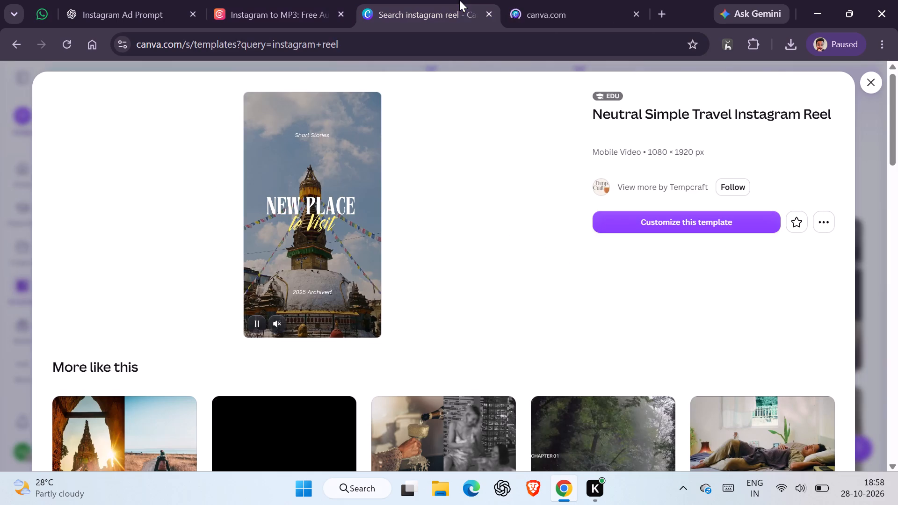
click(536, 12)
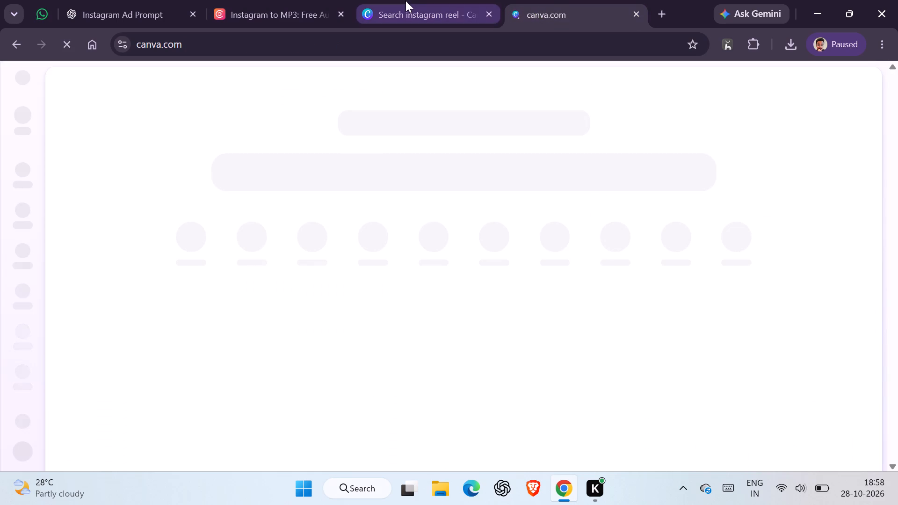
click(406, 0)
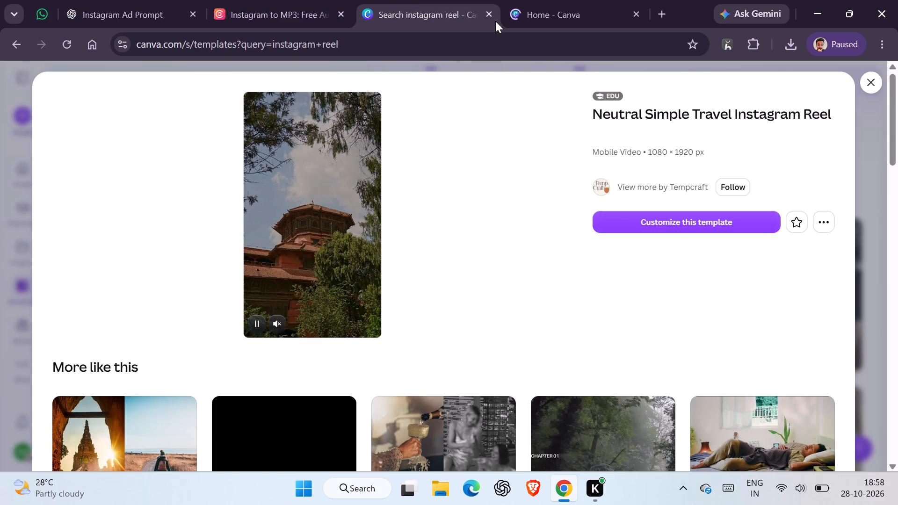
click(586, 15)
click(638, 12)
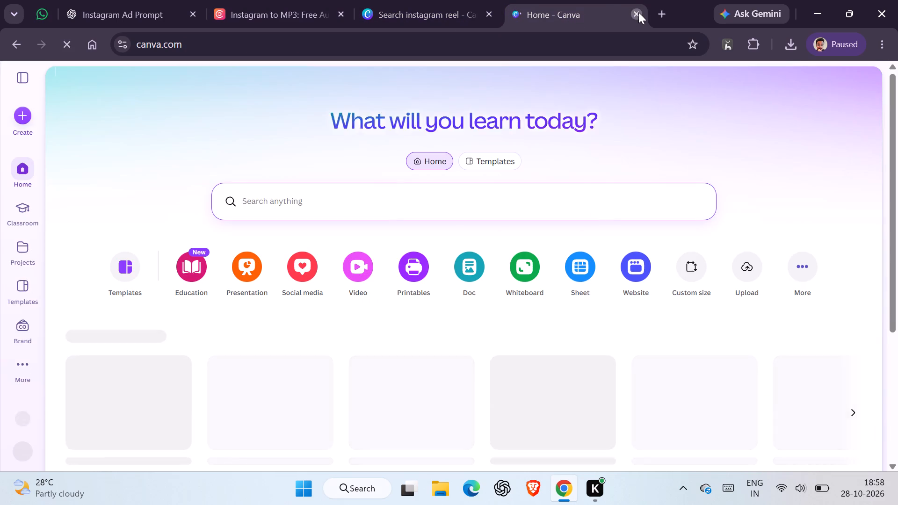
click(870, 84)
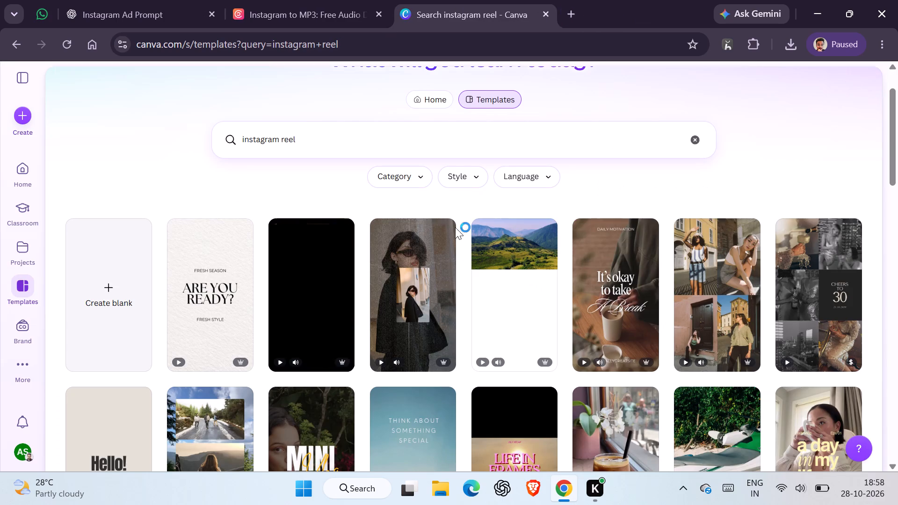
Leave the instagram reel template results for the Projects page and start creating a new design there.
scroll(422, 283, down, 1)
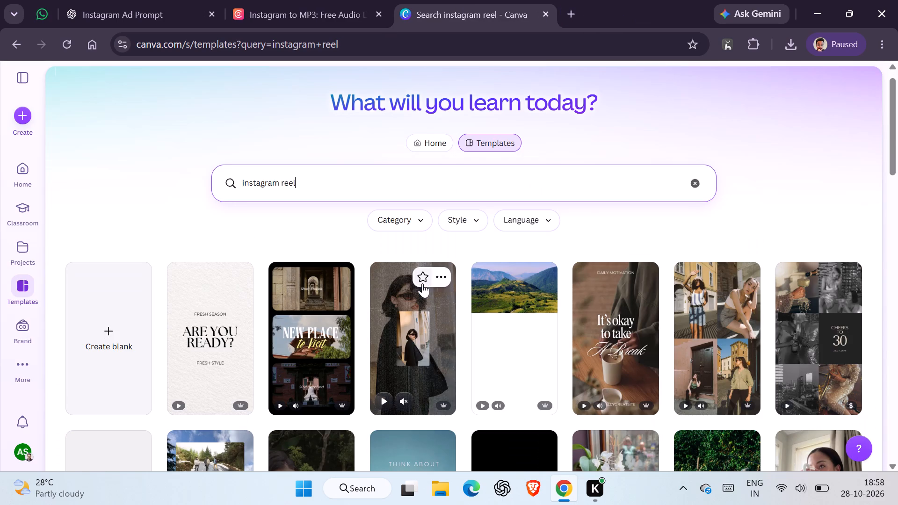
click(421, 144)
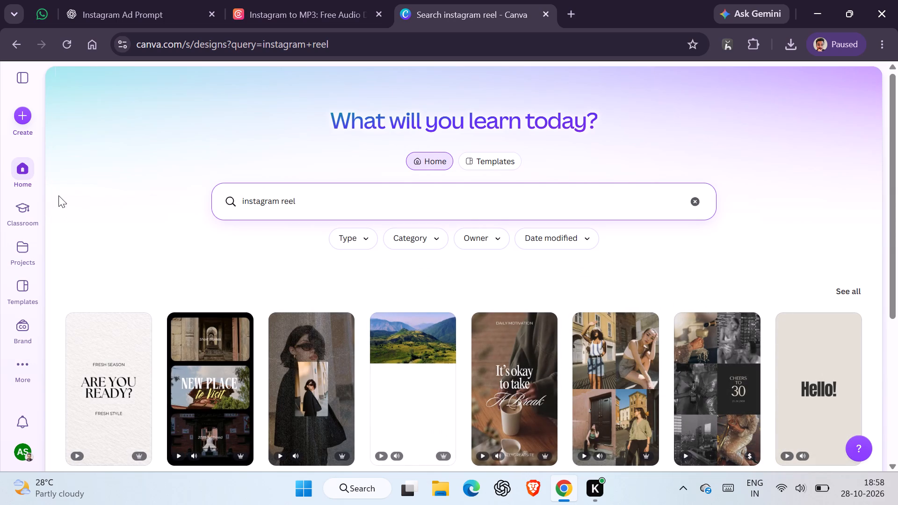
click(26, 249)
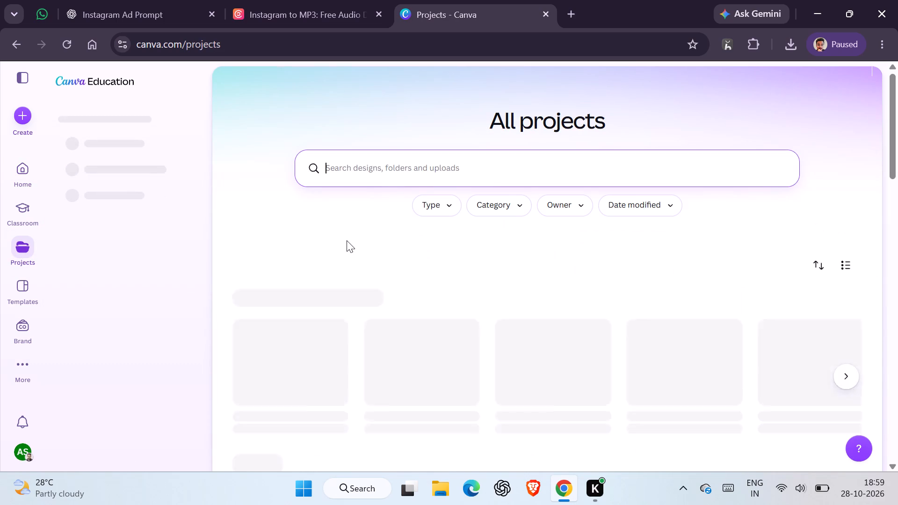
click(543, 442)
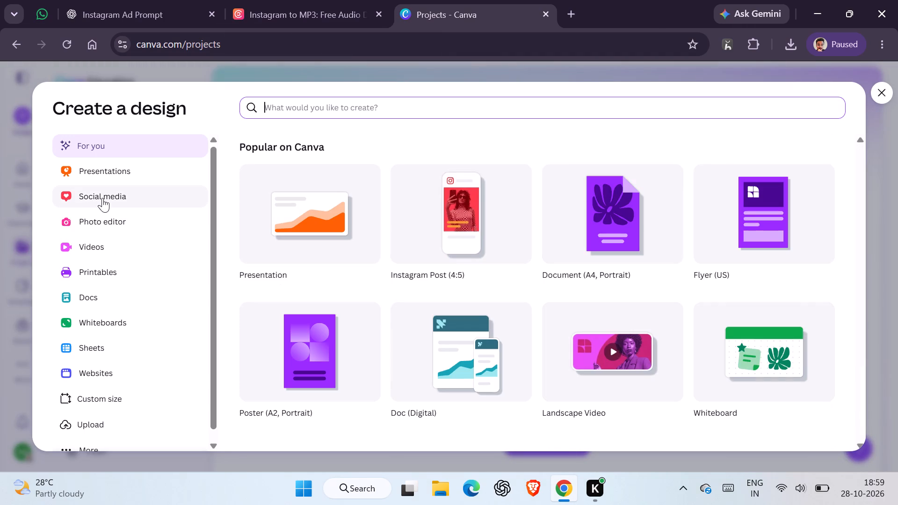
Create a new blank Mobile Video design, 1080 × 1920 px, from the Videos category.
click(101, 245)
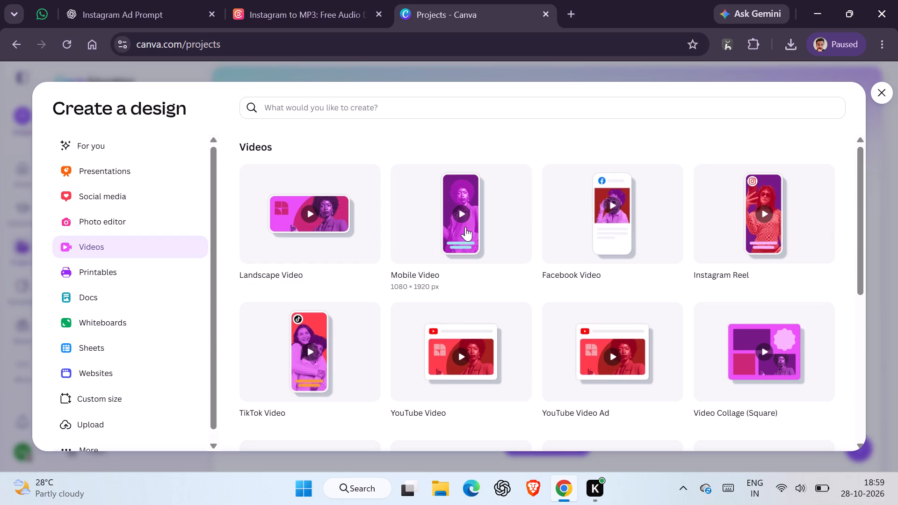
click(465, 227)
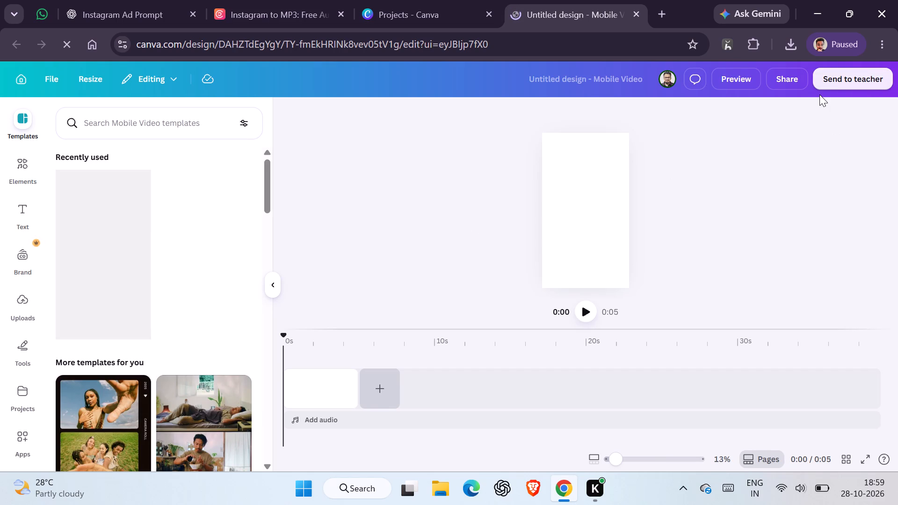
Examine the teacher choices for sending the design, the share options and the access levels without changing anything.
click(833, 83)
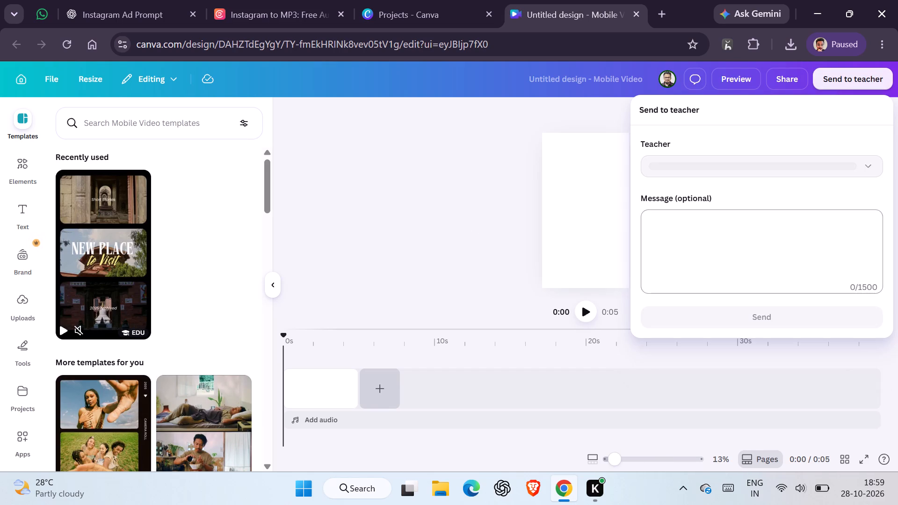
click(447, 211)
click(829, 76)
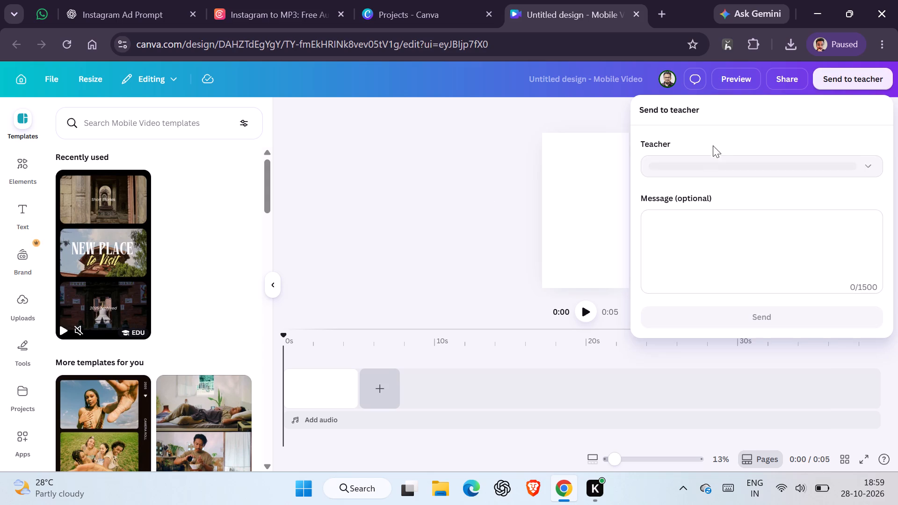
click(715, 168)
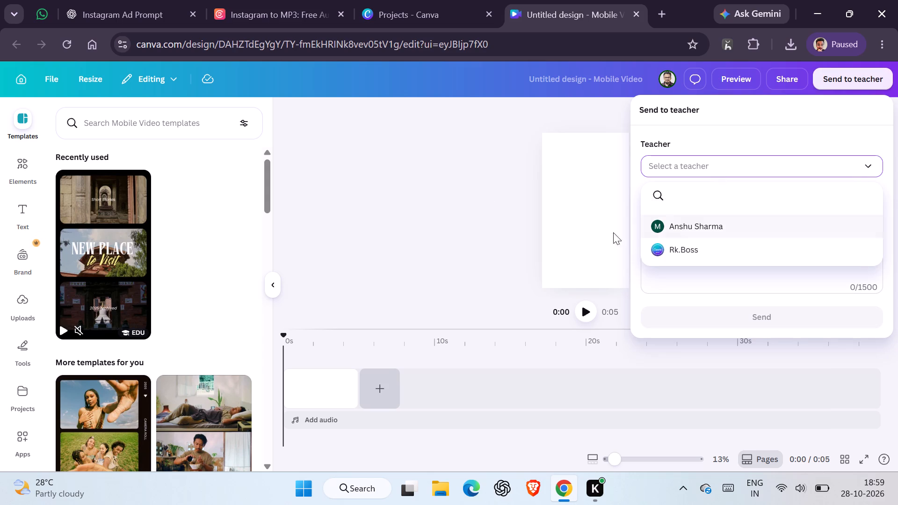
click(471, 257)
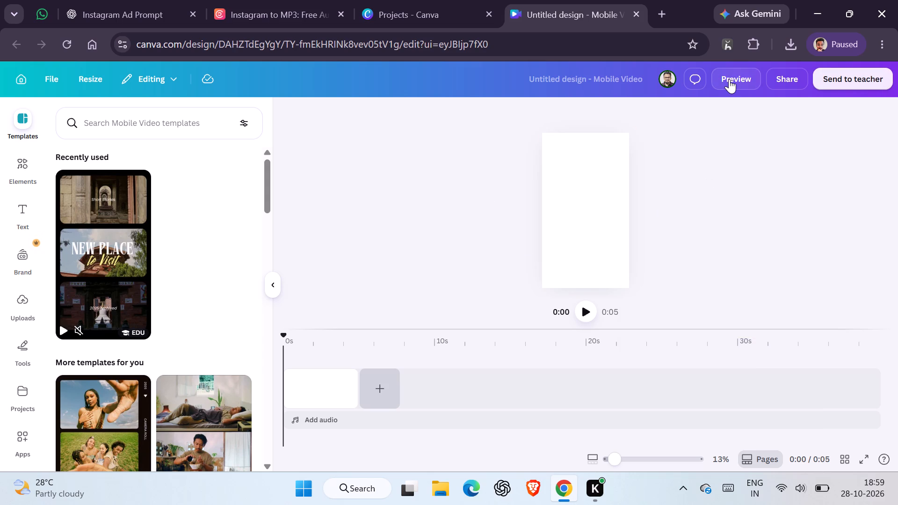
click(775, 79)
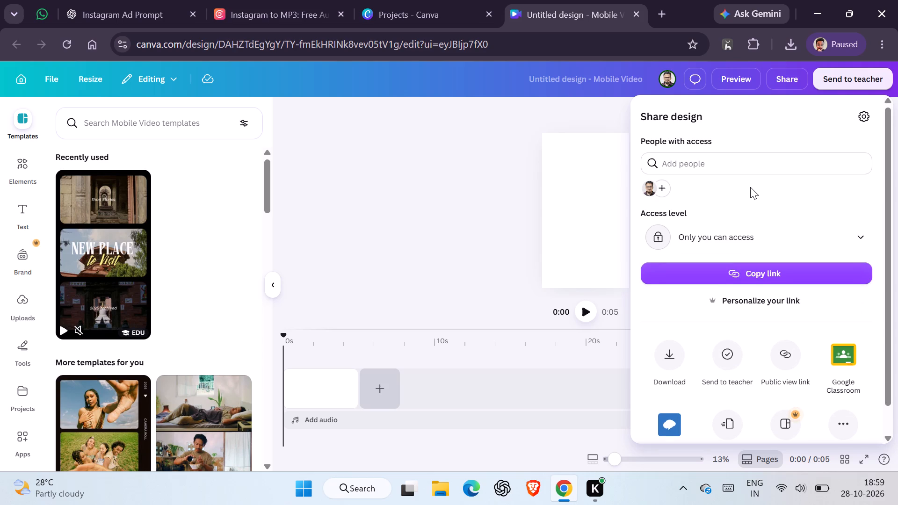
click(776, 227)
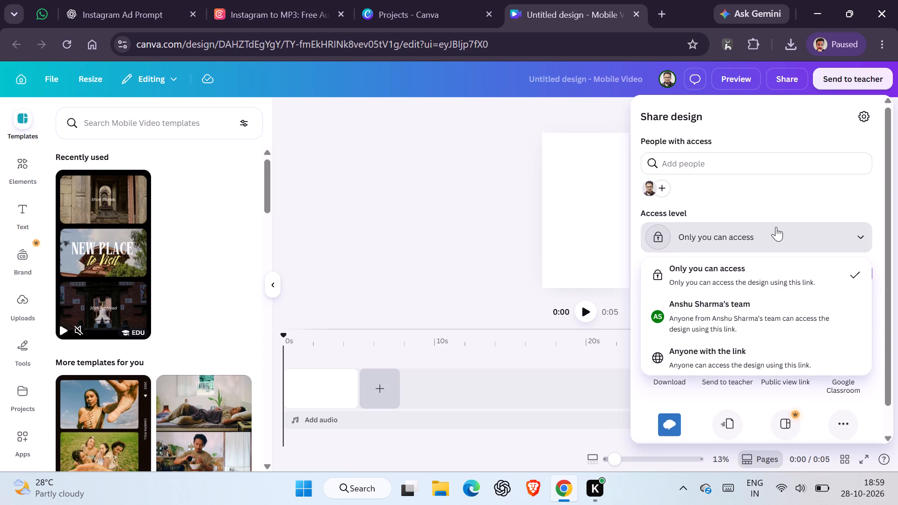
click(776, 227)
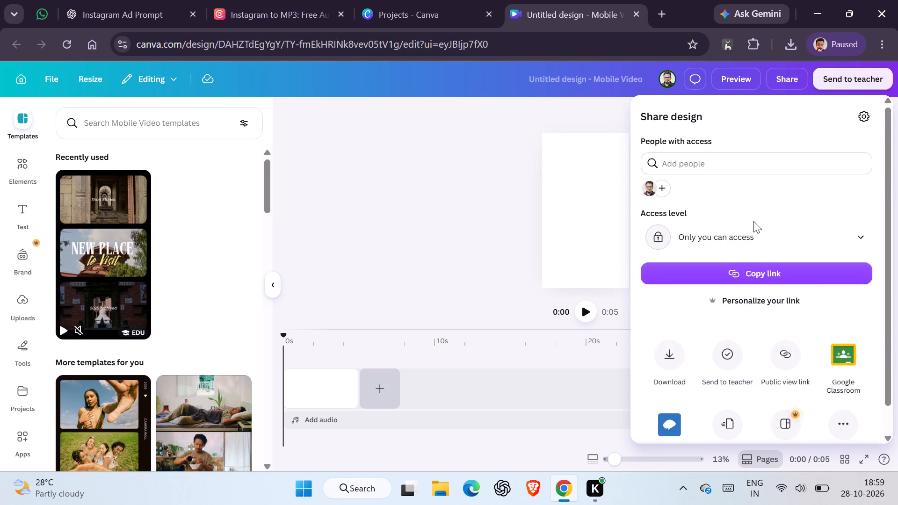
scroll(753, 221, down, 1)
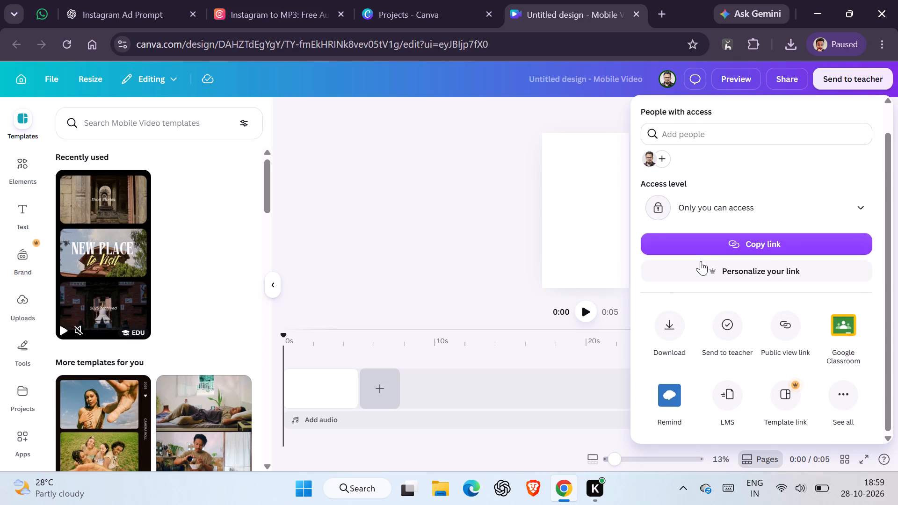
click(428, 268)
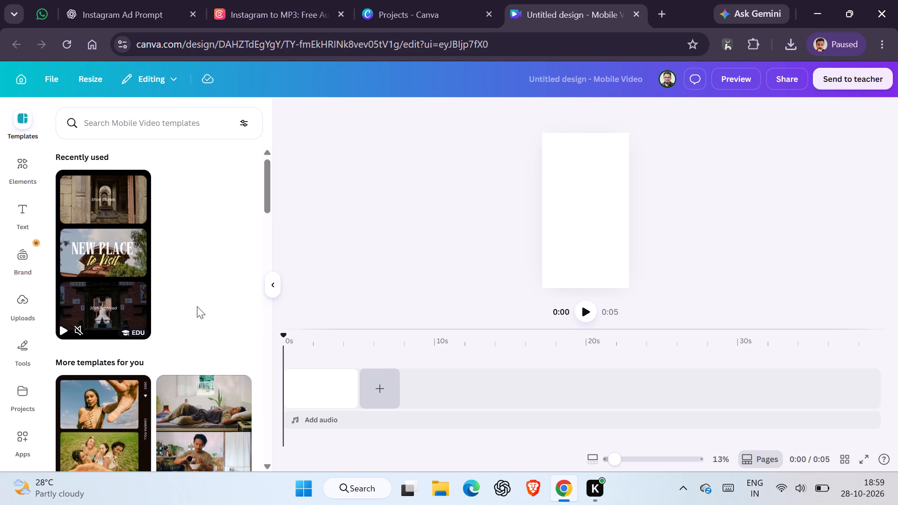
Look through the options of the recently used travel reel template and the Brand Kit assets.
scroll(188, 311, down, 1)
scroll(188, 311, up, 3)
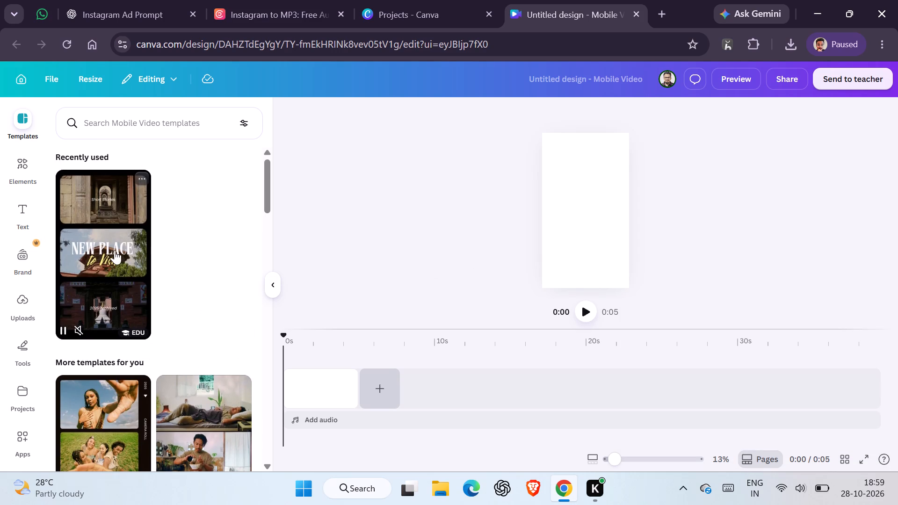
click(143, 178)
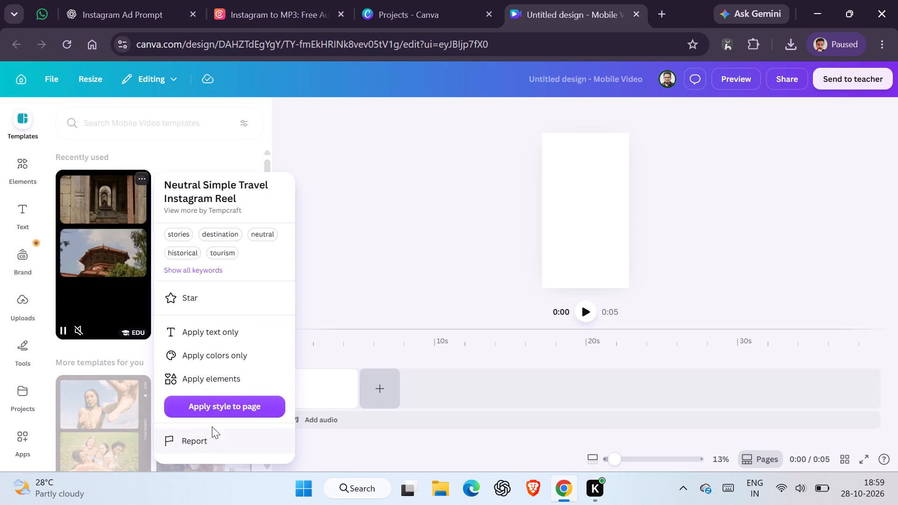
click(208, 154)
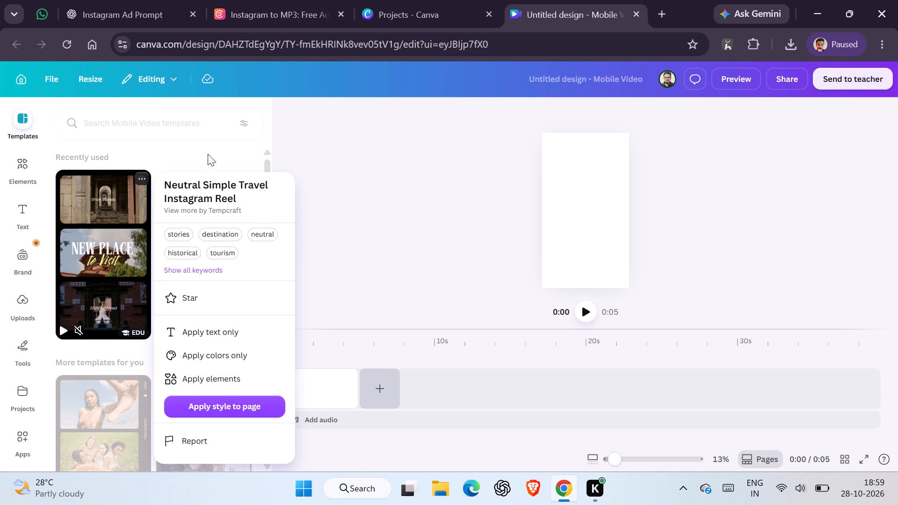
click(17, 257)
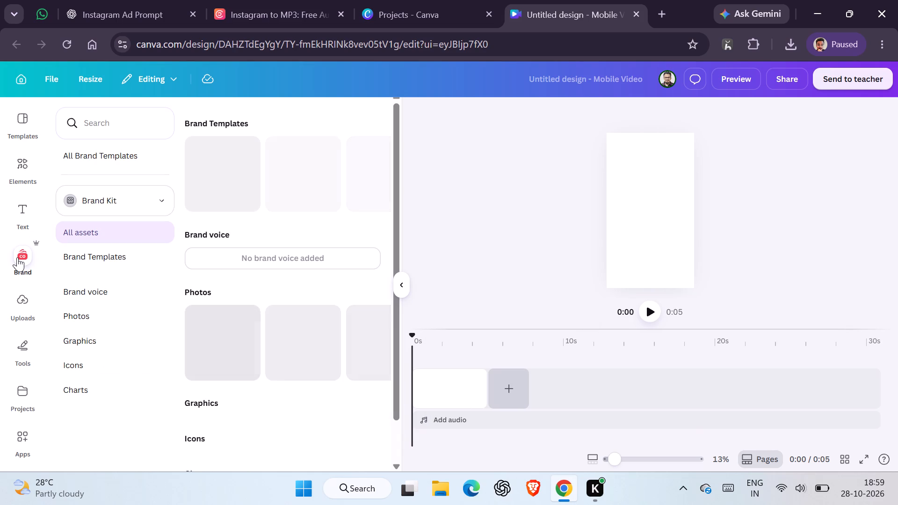
Add the uploaded igexport-DfAWFQYzuXG.mp3 to the timeline and extend its clip to the full 37.2 s.
click(28, 308)
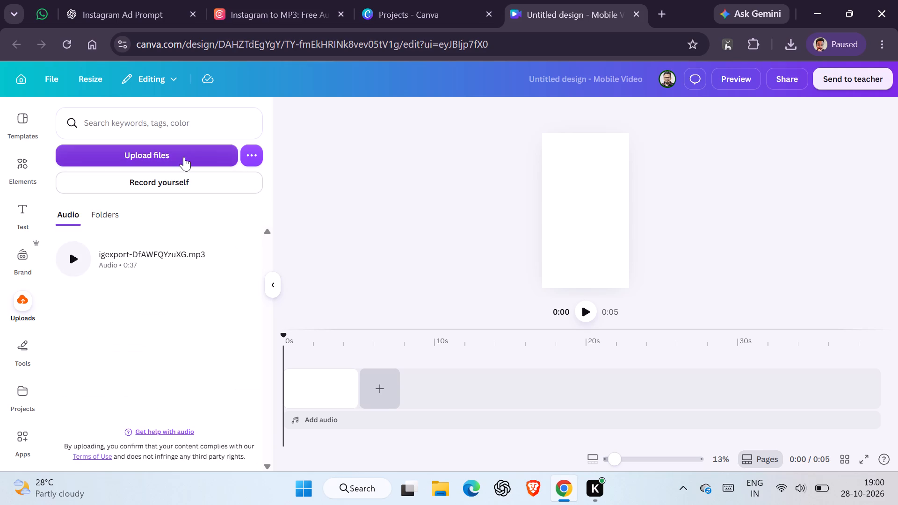
click(173, 249)
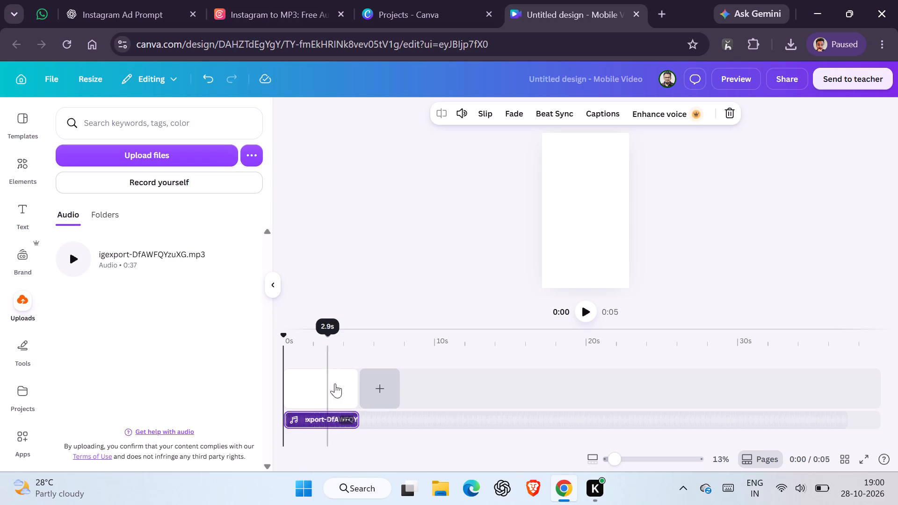
key(space)
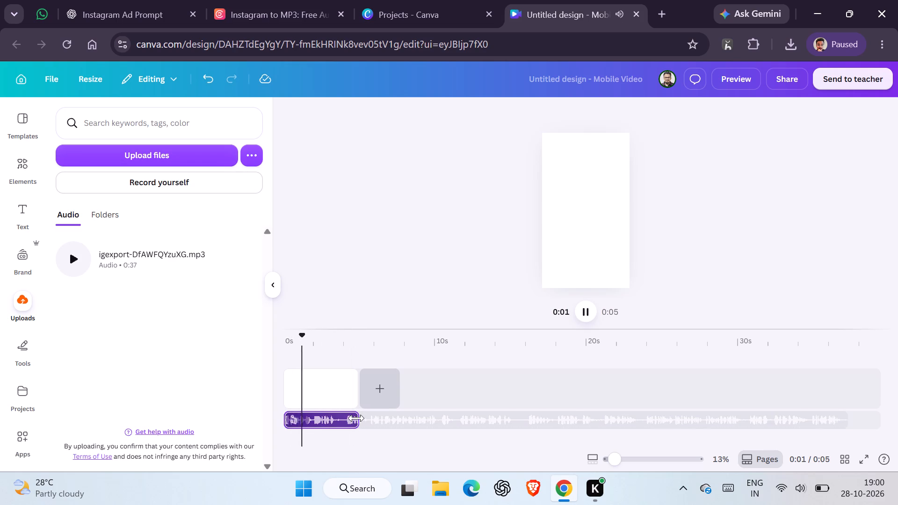
drag(356, 418, 880, 443)
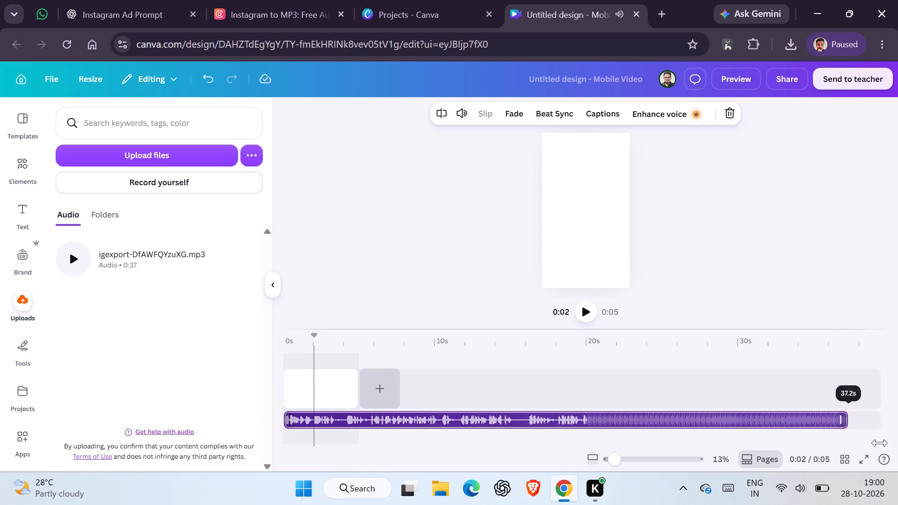
drag(880, 443, 897, 441)
Play the full audio clip from near the start of the timeline and check the uploaded file's options.
click(293, 331)
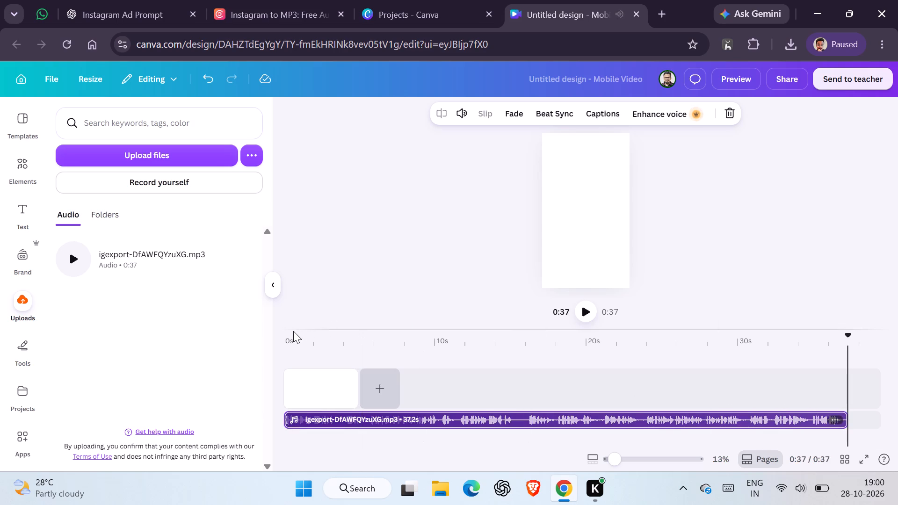
click(301, 339)
key(space)
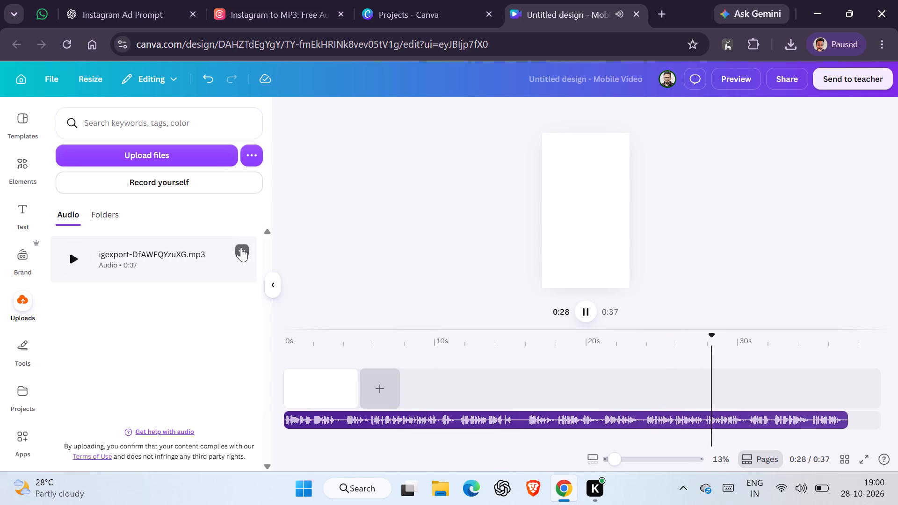
click(241, 247)
click(220, 346)
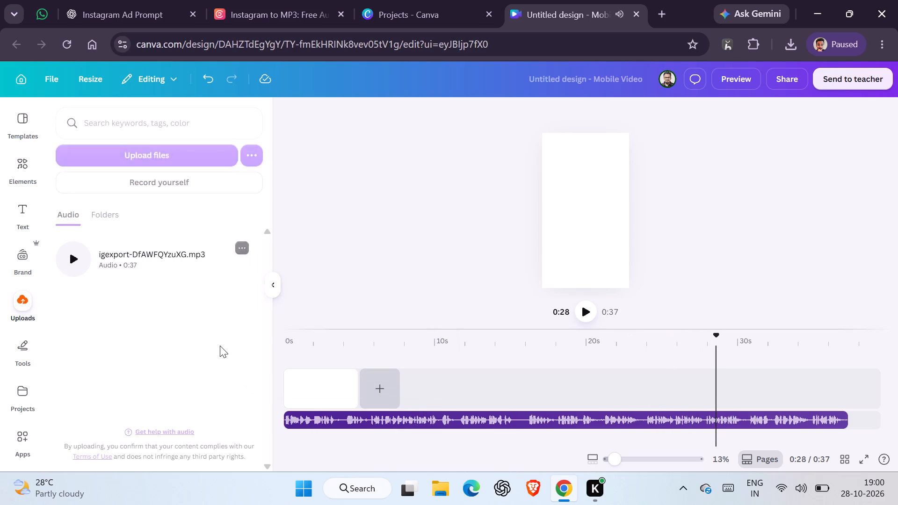
Play the audio on the timeline again from about 1.9 s.
click(456, 350)
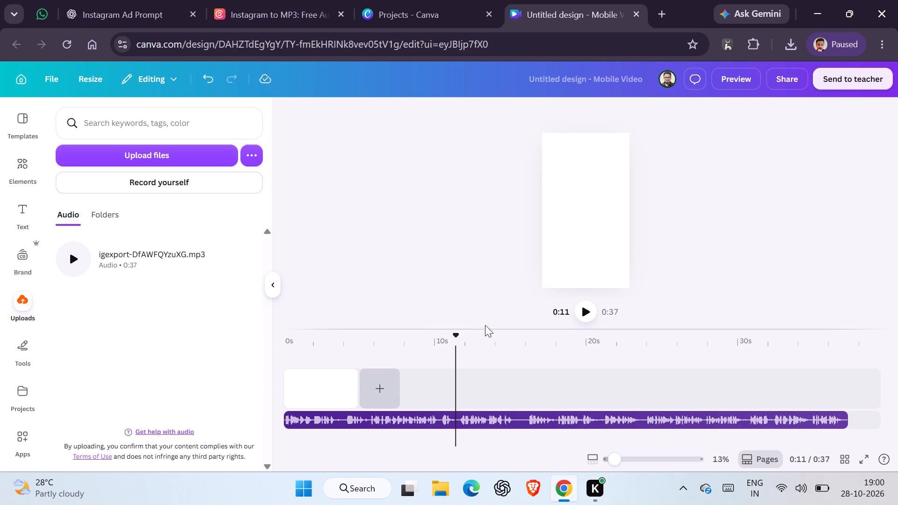
drag(454, 353, 313, 357)
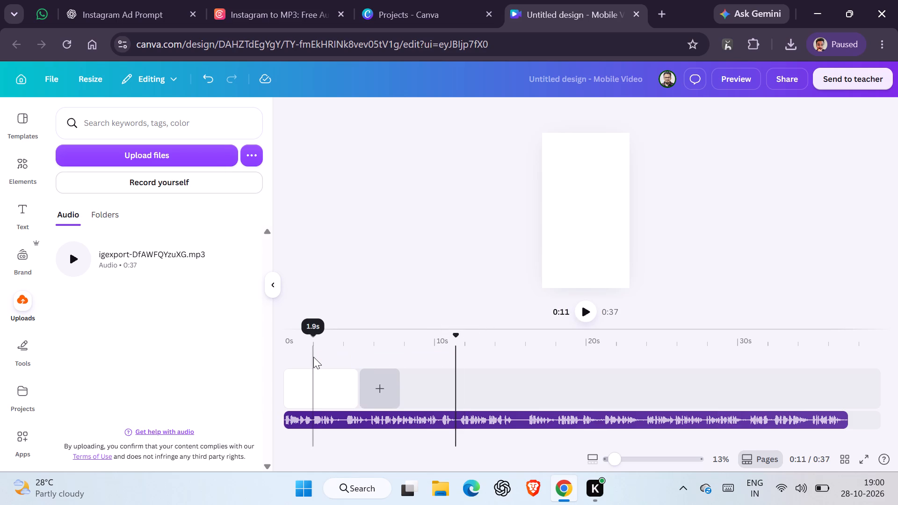
click(313, 357)
key(space)
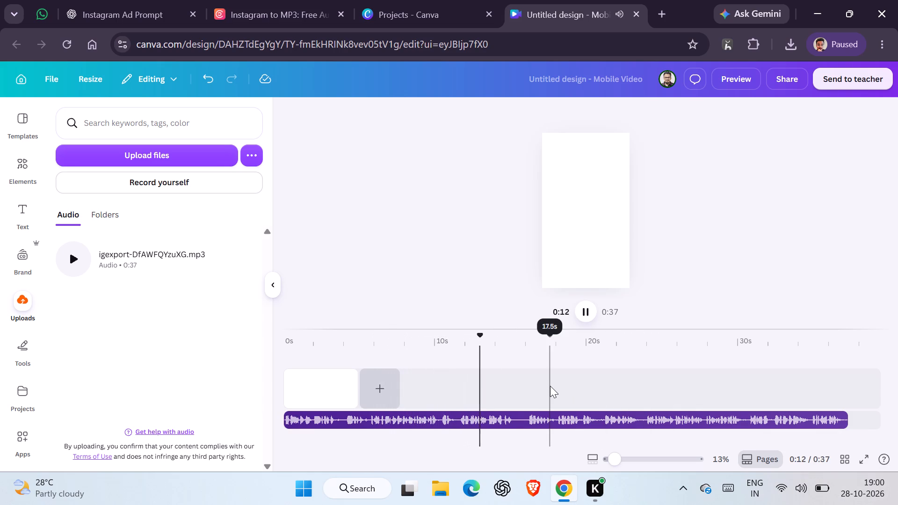
Open the caption styles for the igexport-DfAWFQYzuXG.mp3 clip on the timeline.
click(446, 427)
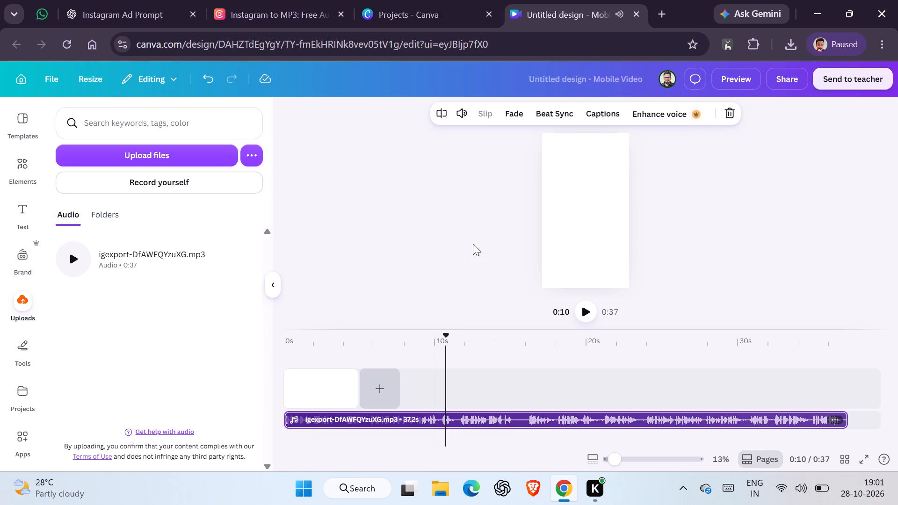
click(601, 113)
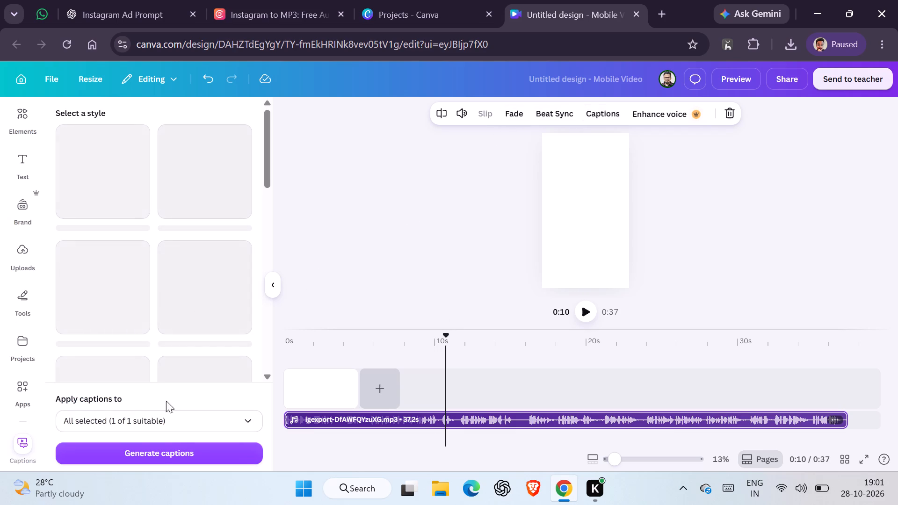
Return the playhead to the very start of the timeline at 0 s, playing the opening of the audio briefly.
click(449, 337)
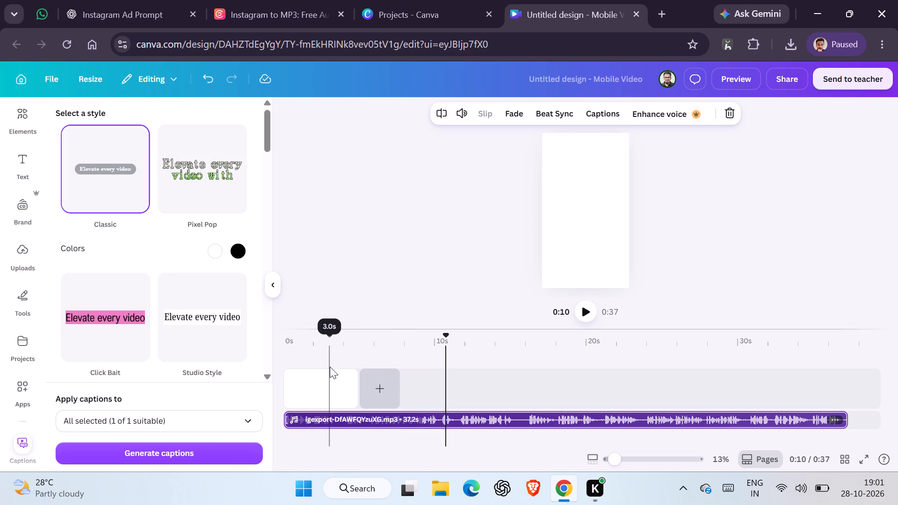
click(328, 346)
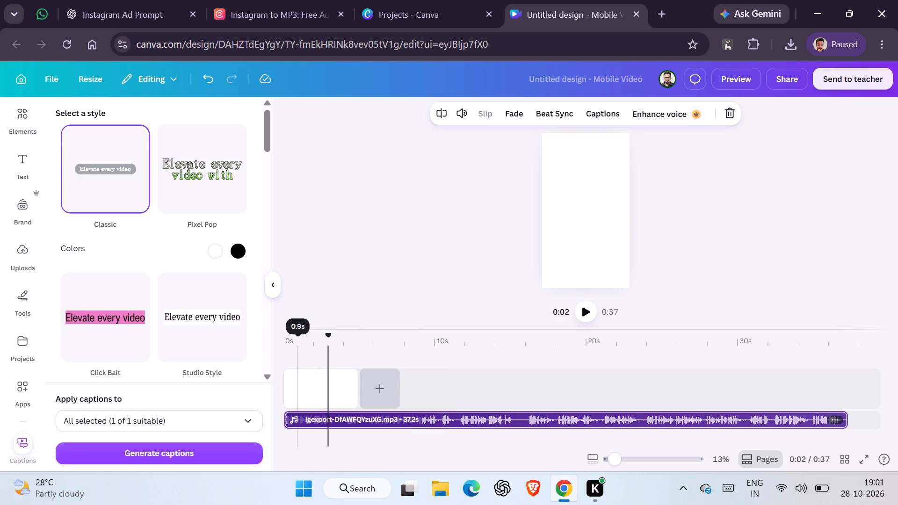
click(291, 340)
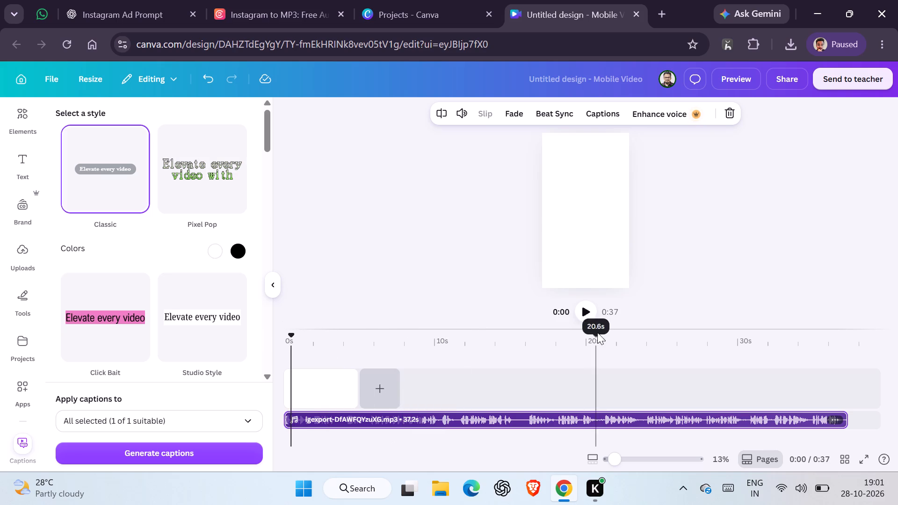
click(589, 303)
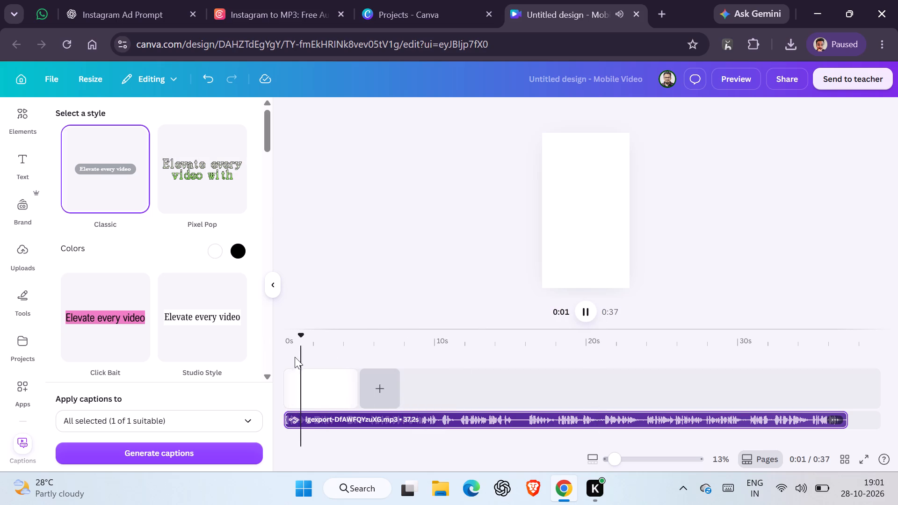
click(295, 342)
click(295, 342)
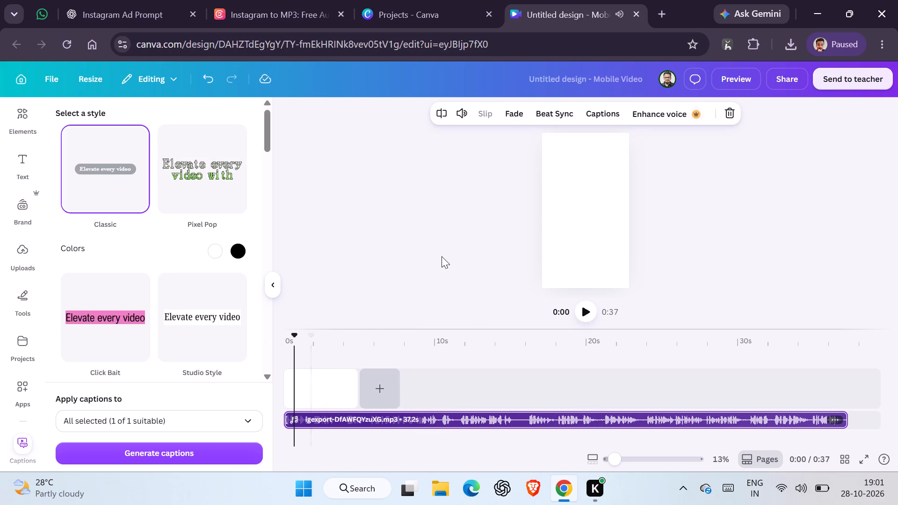
click(442, 256)
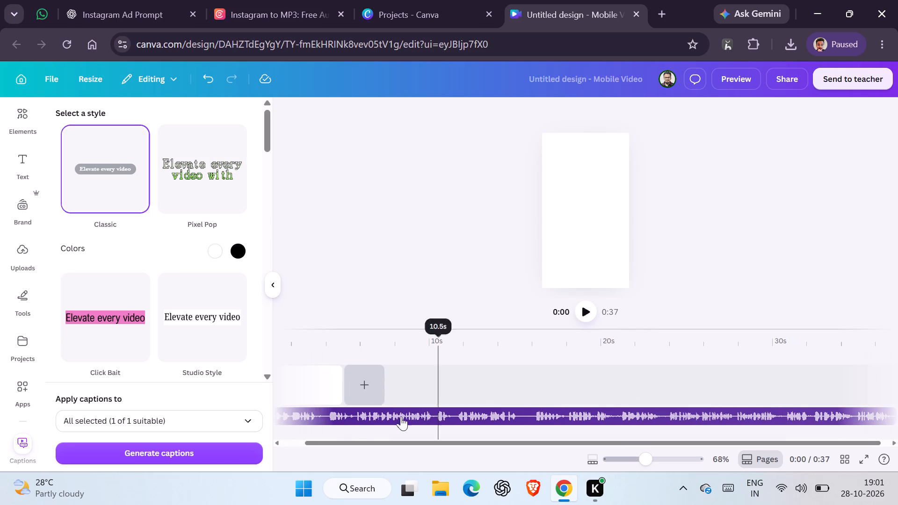
drag(326, 441, 254, 442)
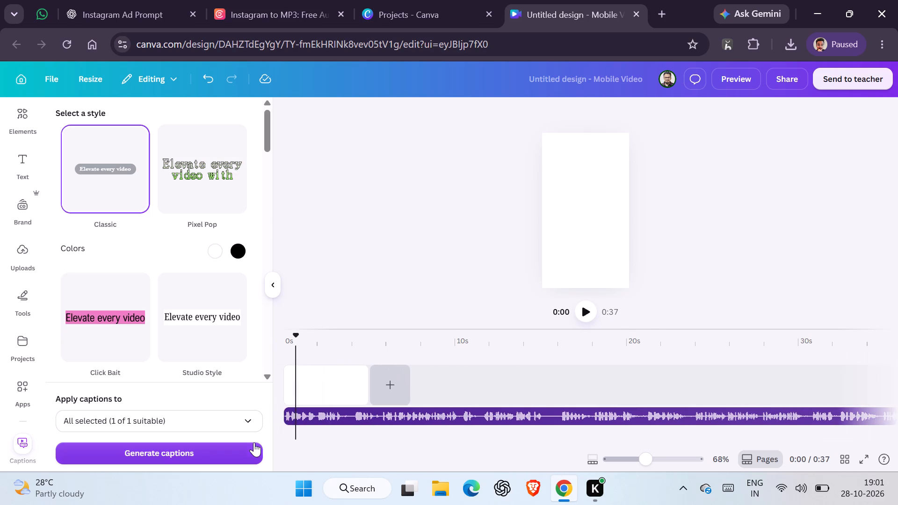
click(291, 339)
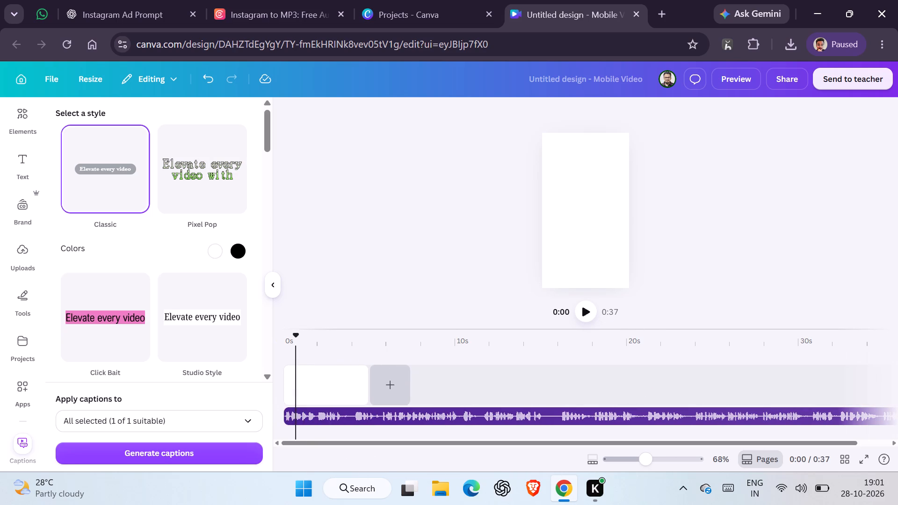
drag(296, 335, 283, 339)
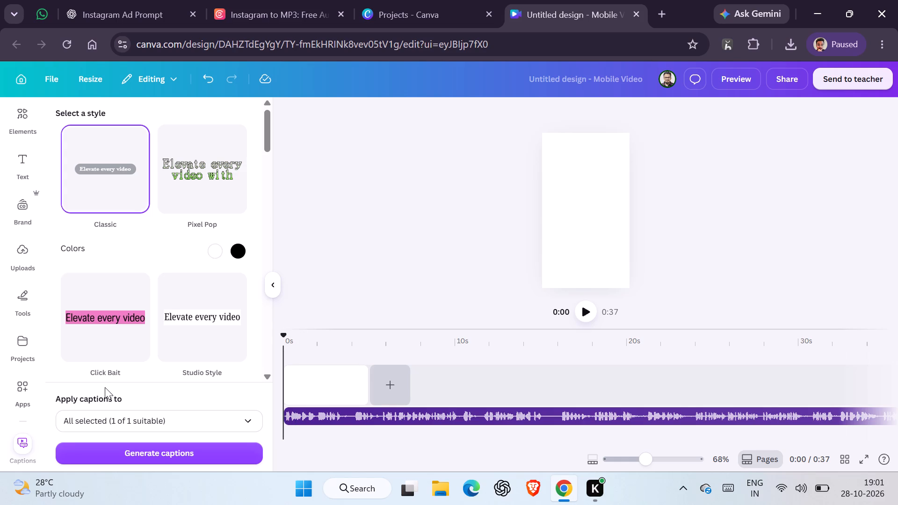
Generate captions for igexport-DfAWFQYzuXG.mp3 in the Studio Style with its default colors, keeping all media selected.
click(196, 347)
click(214, 358)
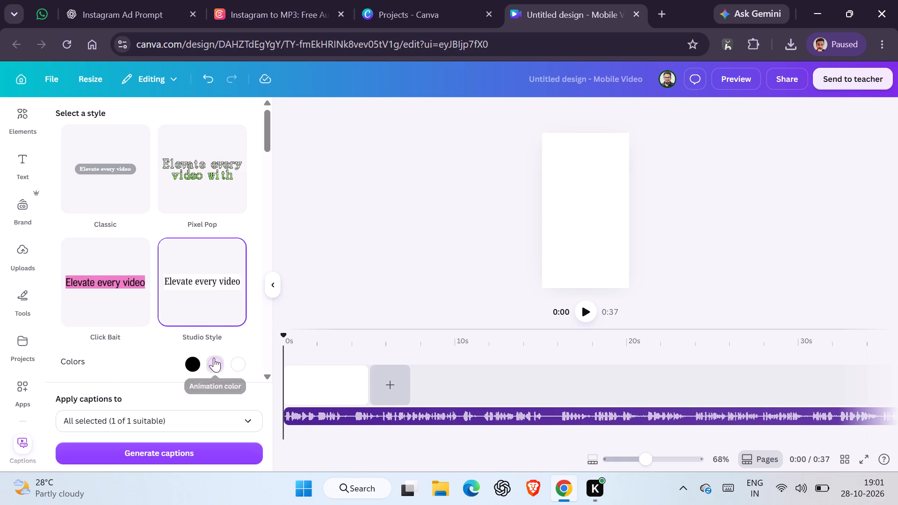
click(239, 339)
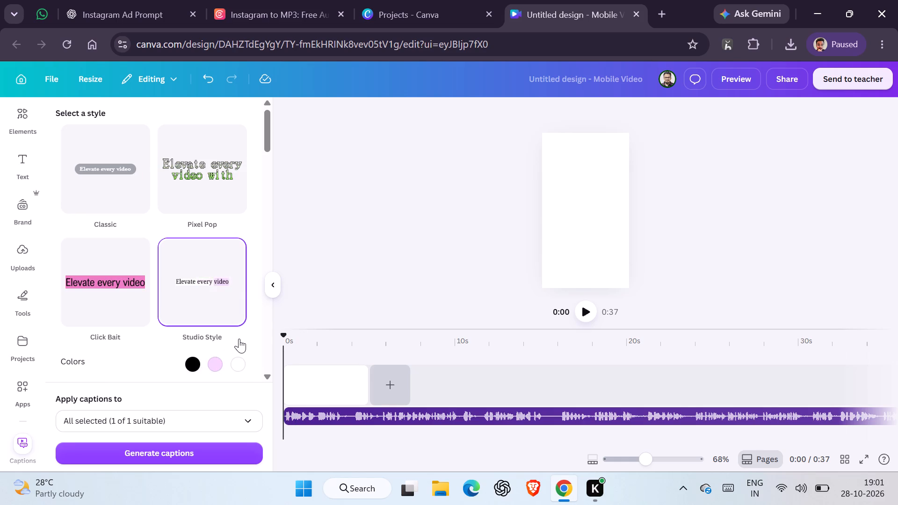
click(194, 412)
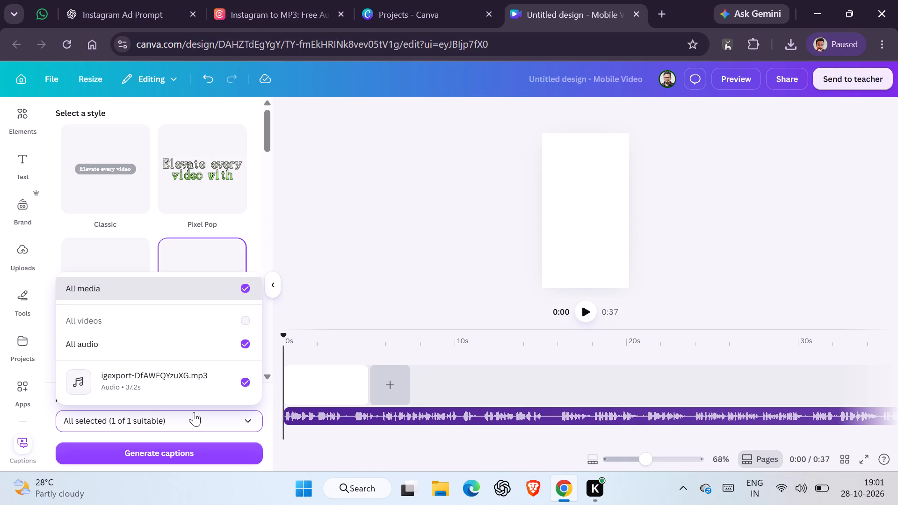
click(194, 412)
click(190, 455)
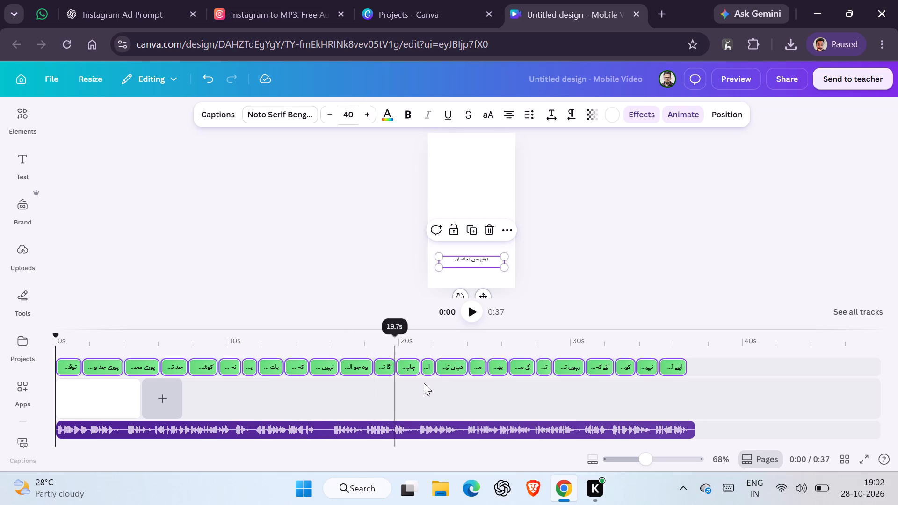
Play the captioned video through and check the first three caption segments on the timeline.
click(473, 302)
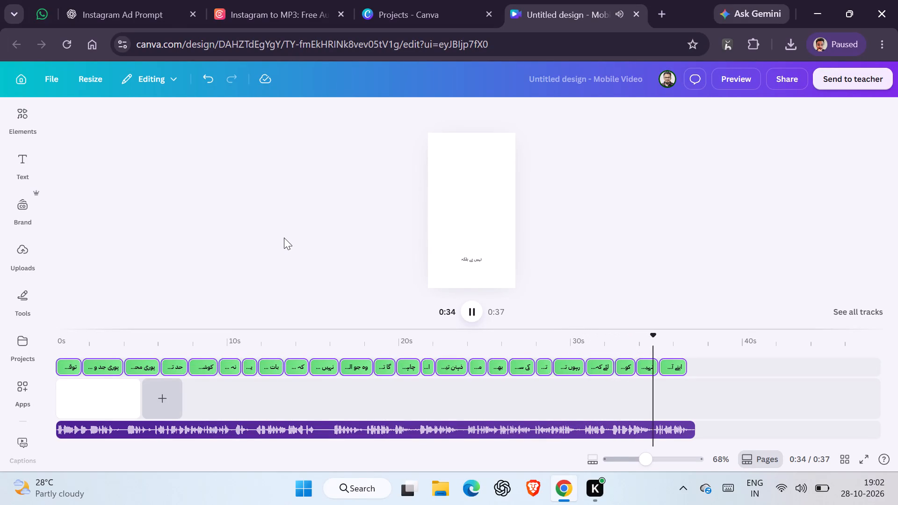
click(63, 367)
click(99, 367)
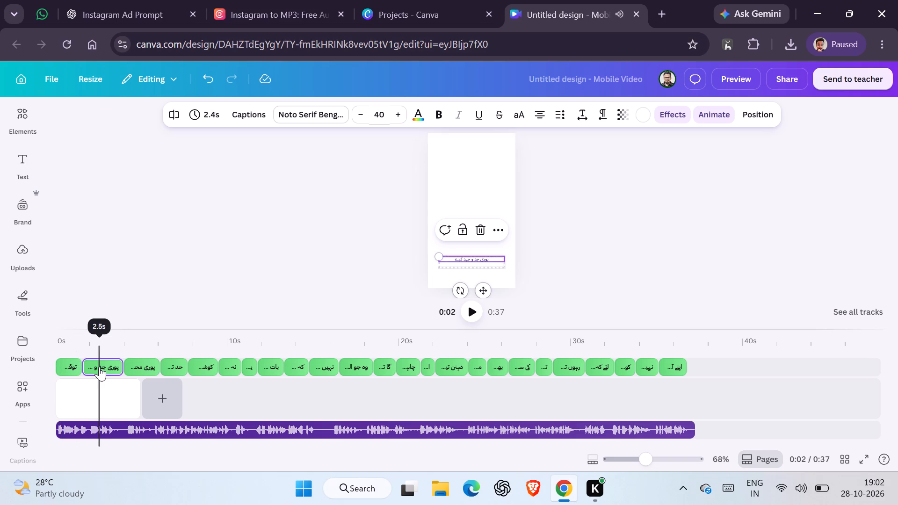
click(147, 362)
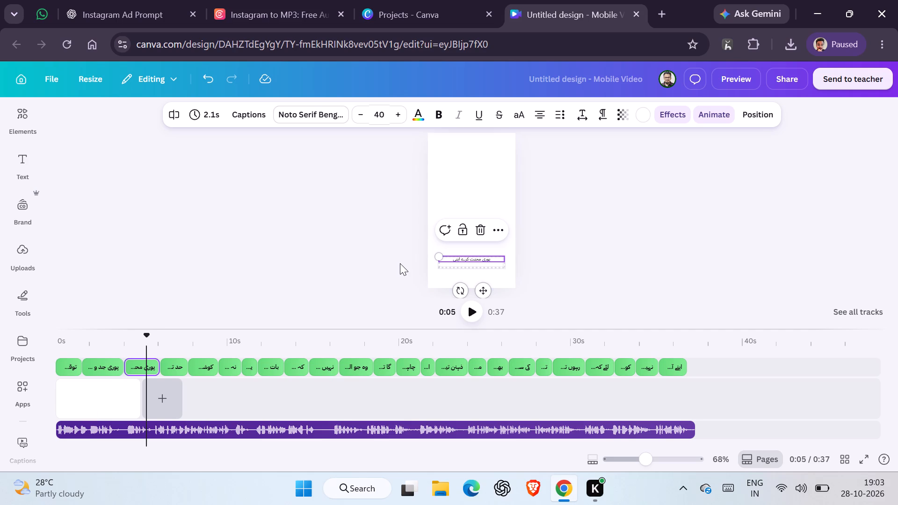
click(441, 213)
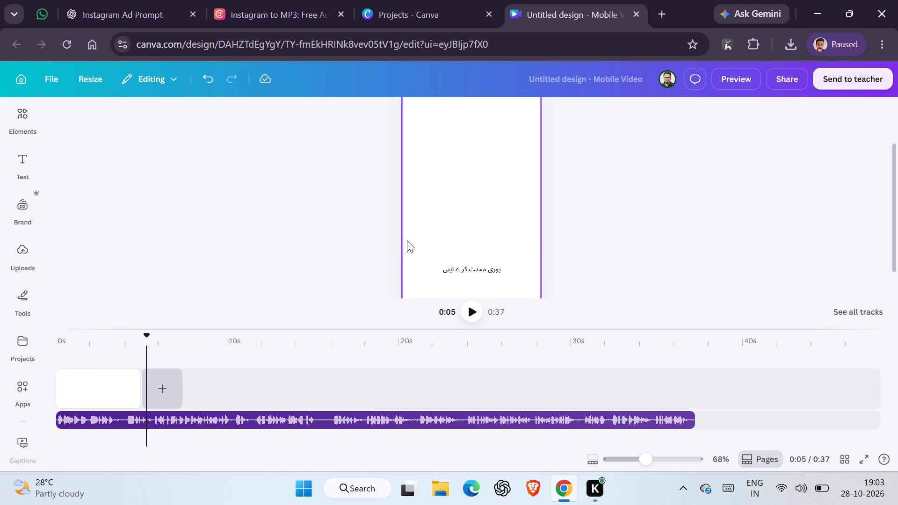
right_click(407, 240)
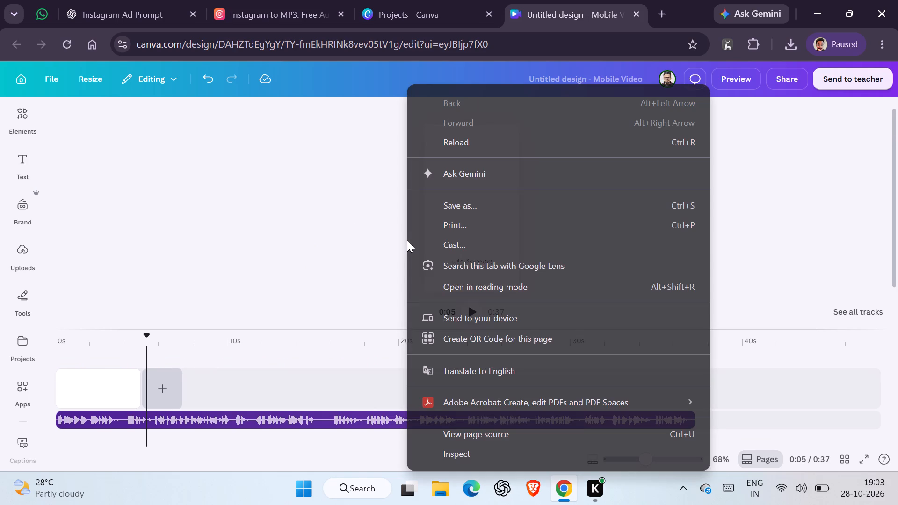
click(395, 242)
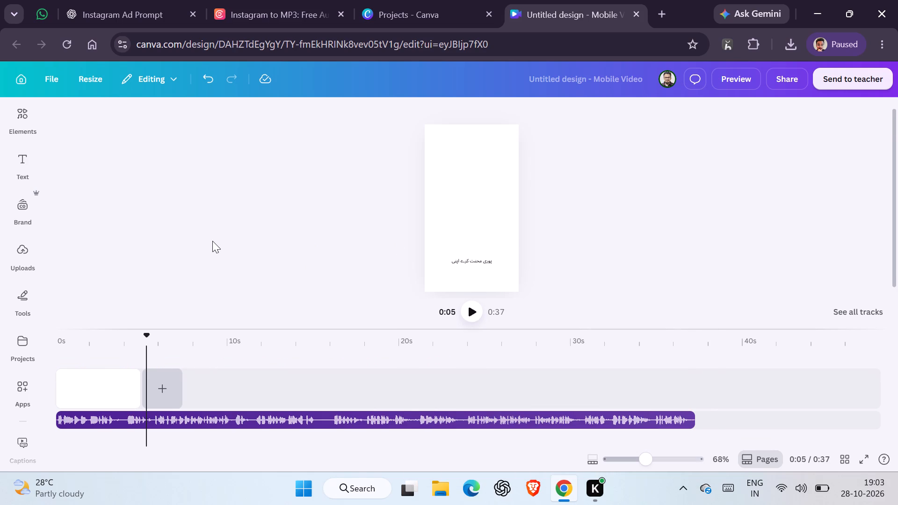
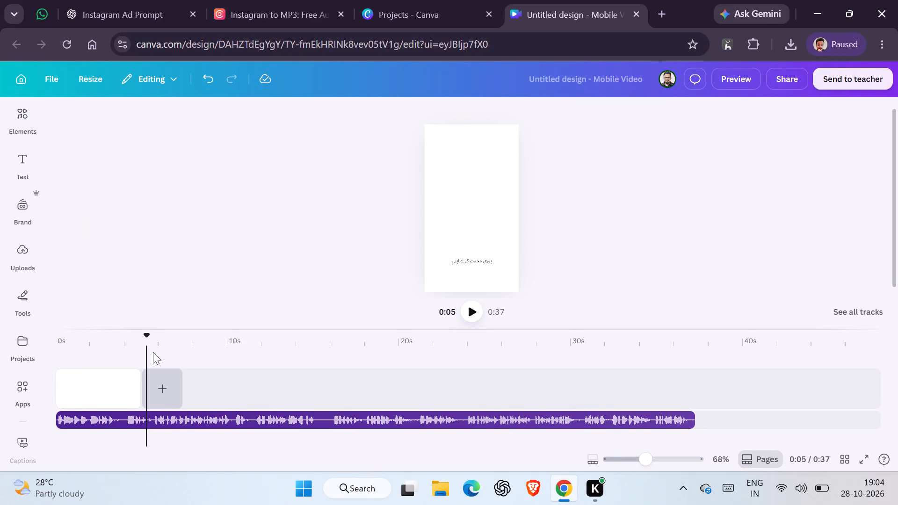
Select the blank 5.0s page on the timeline at about 4 s and open the Elements library.
click(125, 370)
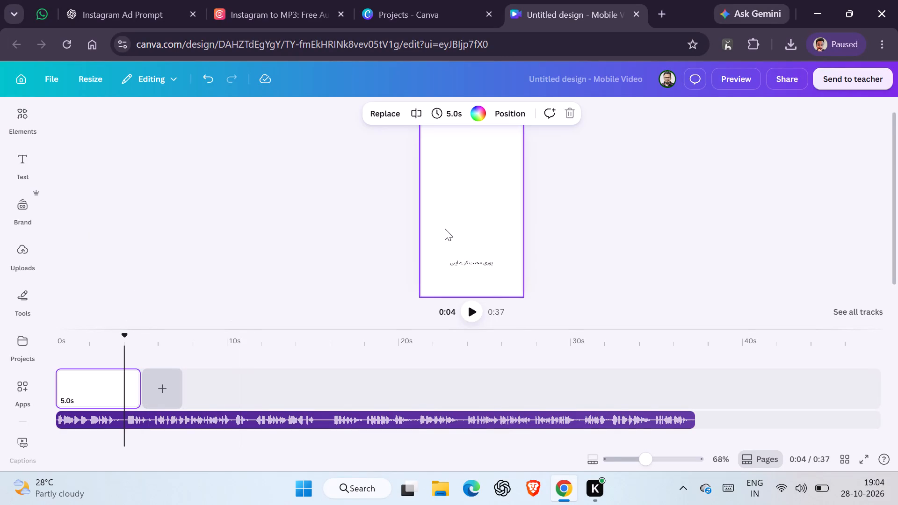
click(13, 114)
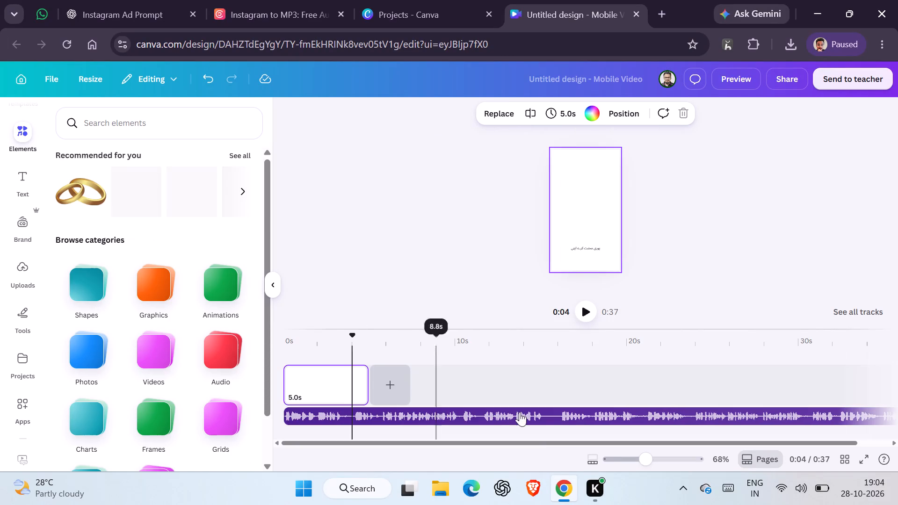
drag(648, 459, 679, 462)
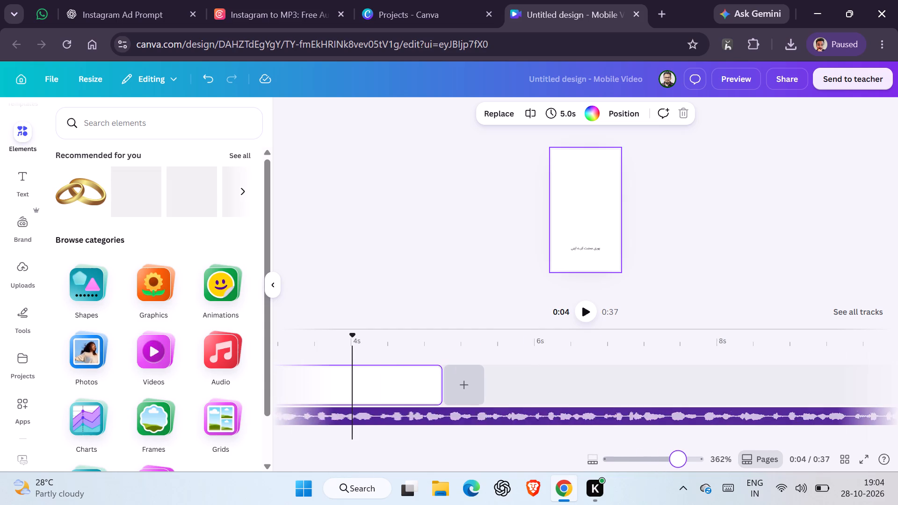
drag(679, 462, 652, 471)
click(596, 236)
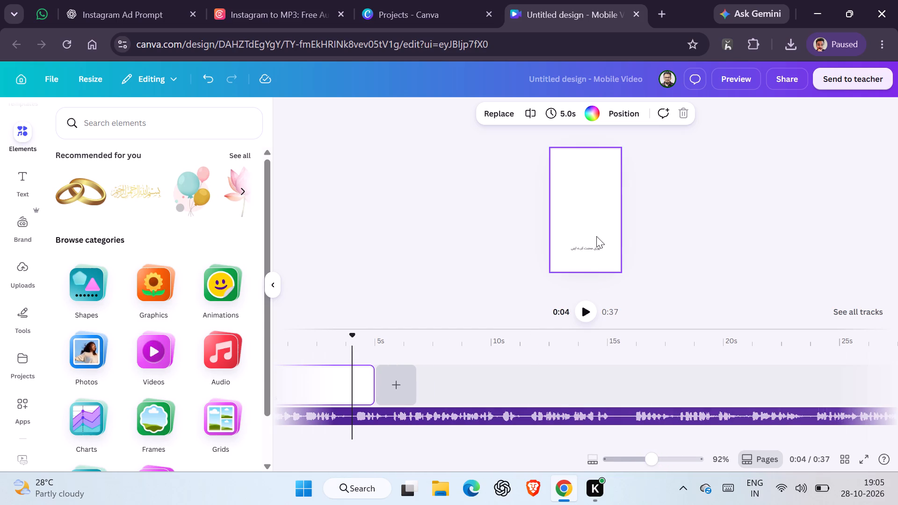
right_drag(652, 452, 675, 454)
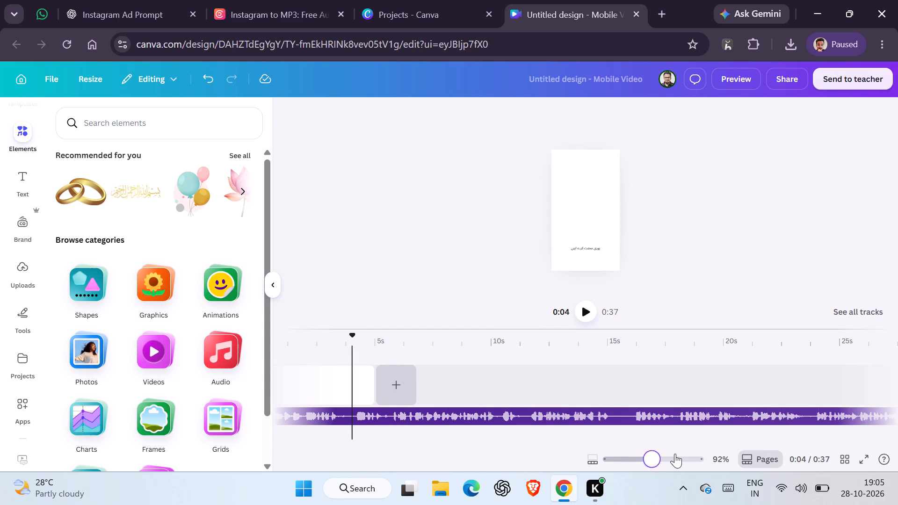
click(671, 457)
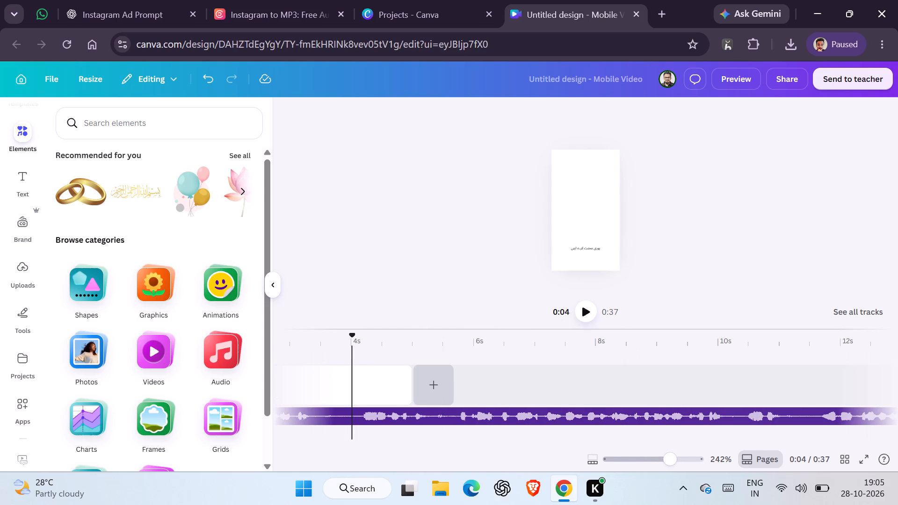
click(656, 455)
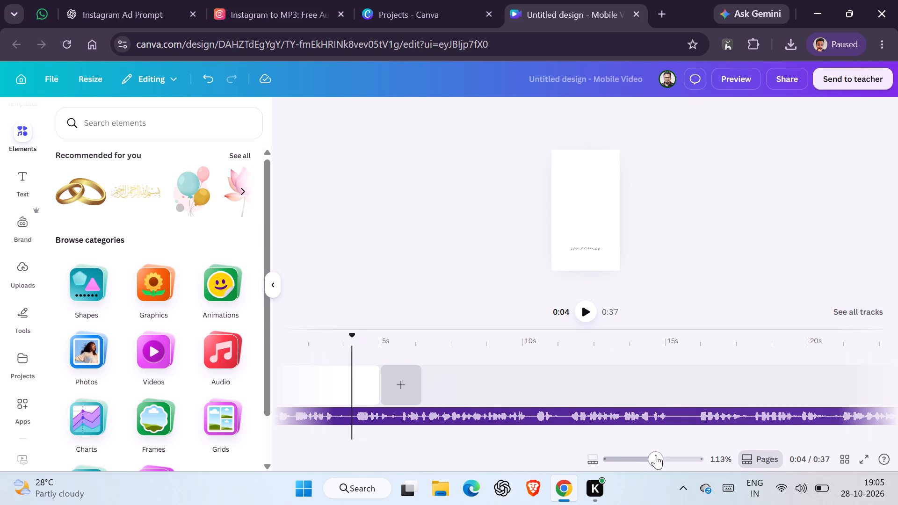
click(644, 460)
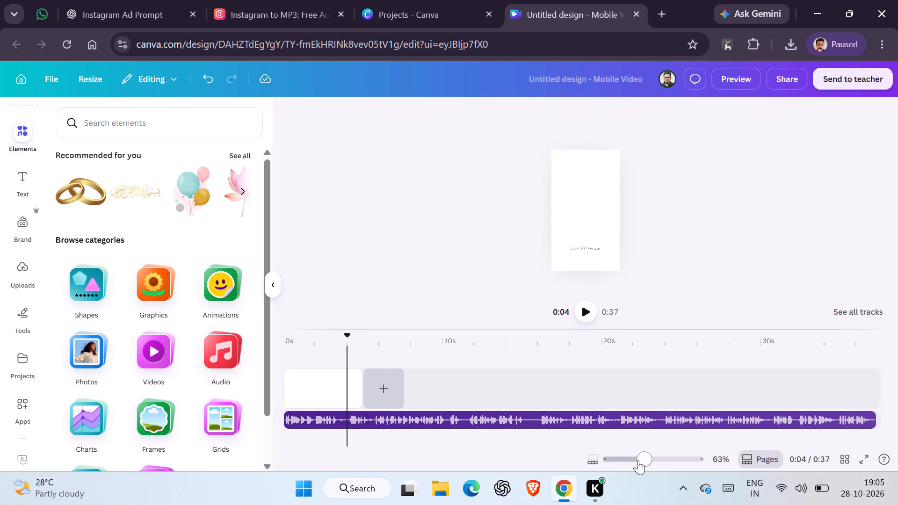